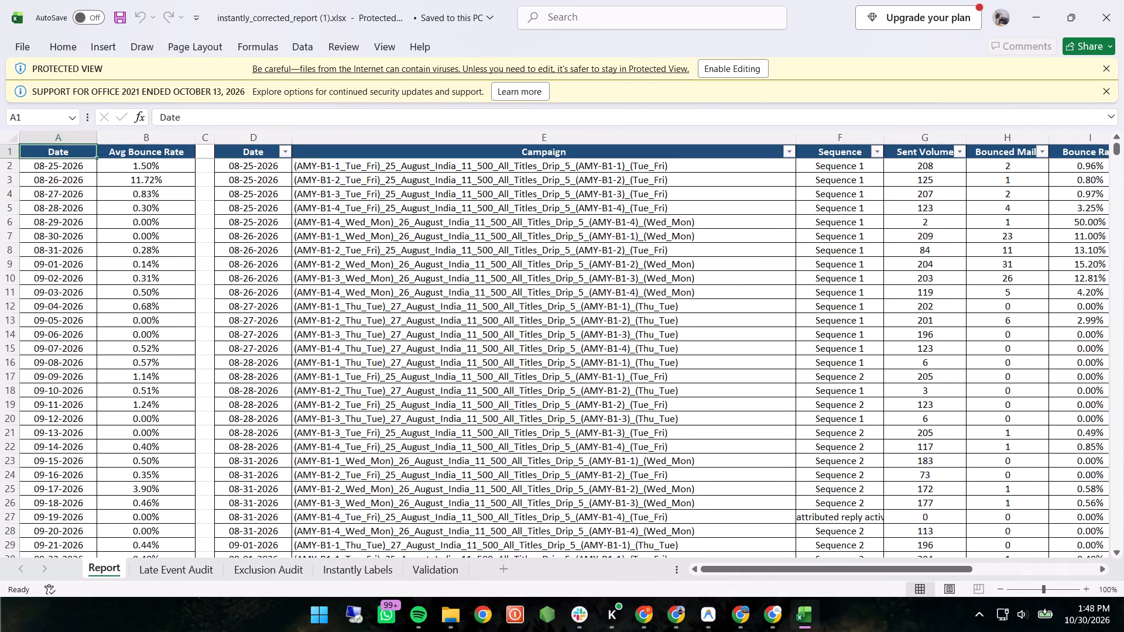
# Copy the campaign table D1:O977, from the Date through OOO columns with headers, on the Report sheet.
pyautogui.click(255, 150)
pyautogui.hotkey('shift', 'Right')
pyautogui.hotkey('shift', 'Right')
pyautogui.hotkey('shift', 'Right')
pyautogui.hotkey('shift', 'Right')
pyautogui.hotkey('shift', 'Right')
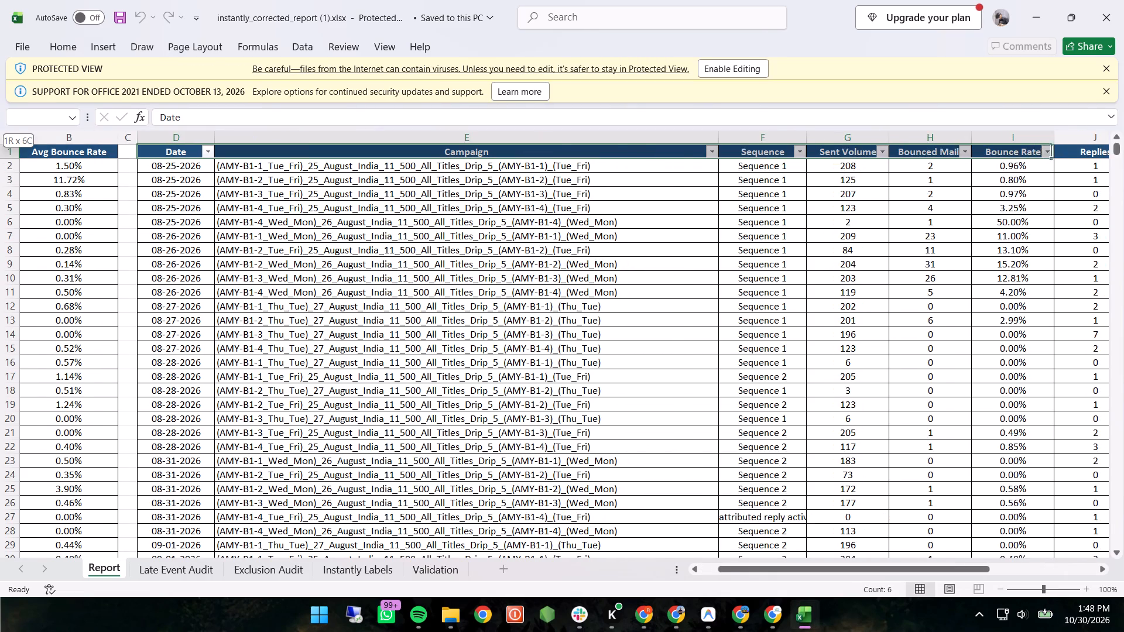
pyautogui.hotkey('shift', 'Right')
pyautogui.hotkey('shift', 'Right')
pyautogui.hotkey('shift', 'Right')
pyautogui.hotkey('shift', 'Right')
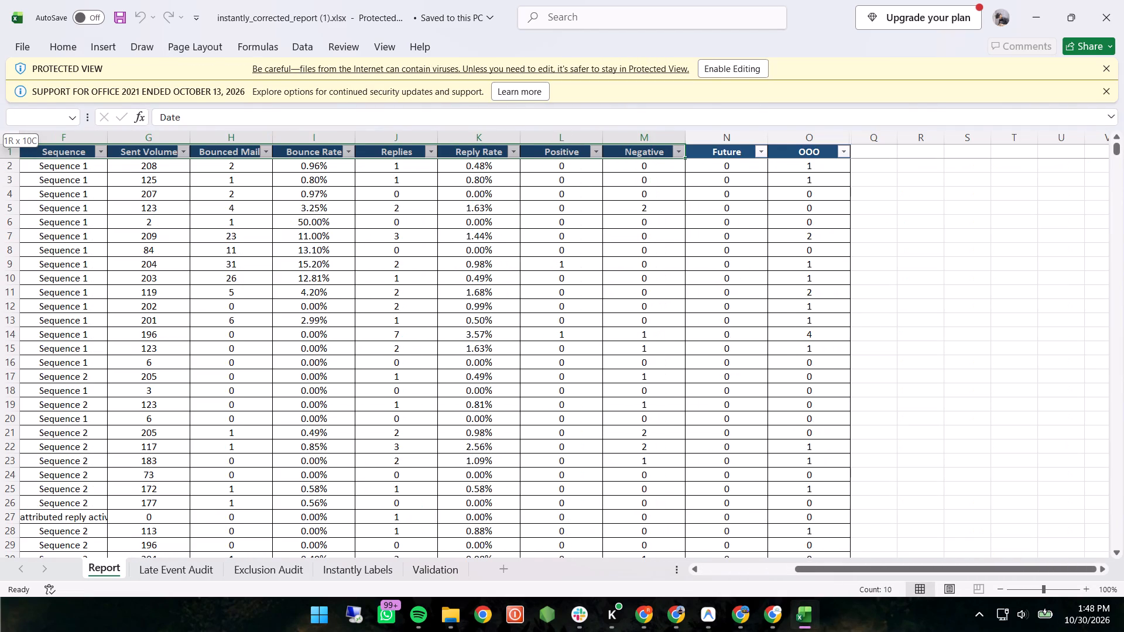
pyautogui.hotkey('shift', 'Right')
pyautogui.hotkey('shift', 'Right')
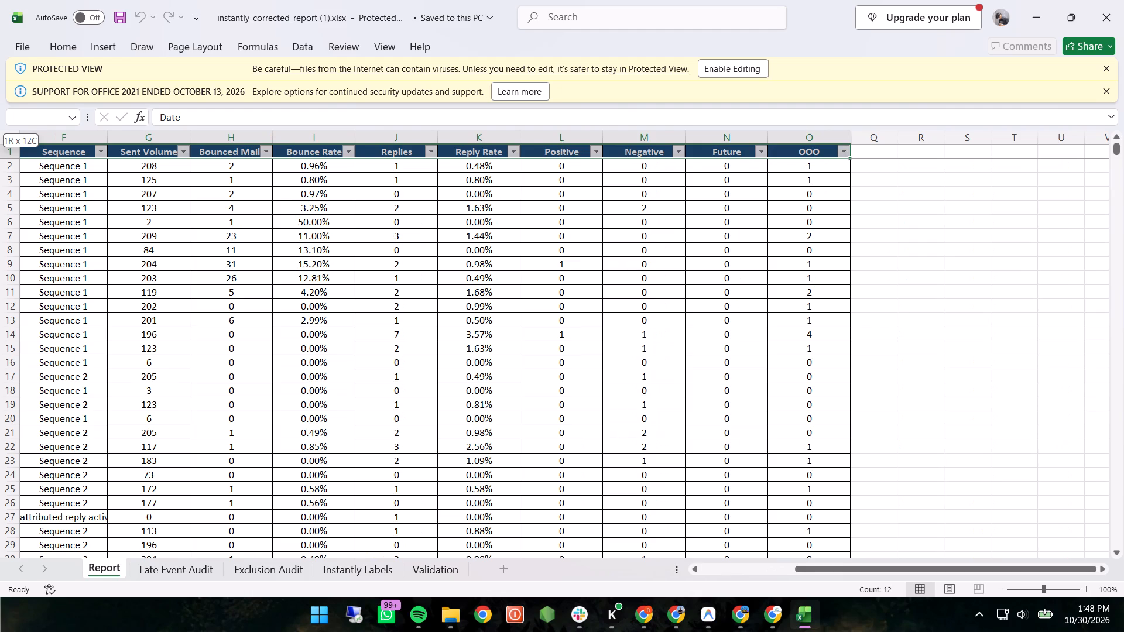
pyautogui.hotkey('ctrl', 'shift', 'Down')
pyautogui.scroll(-2, 255, 150)
pyautogui.hotkey('ctrl', 'c')
pyautogui.hotkey('ctrl', 'c')
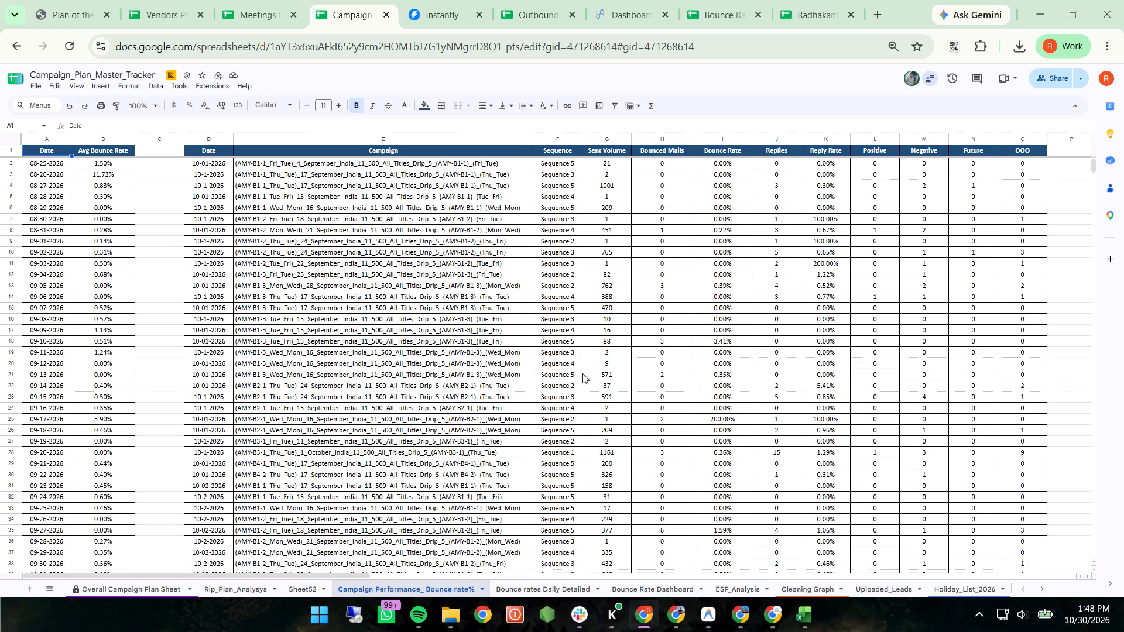
pyautogui.scroll(7, 564, 305)
pyautogui.click(221, 146)
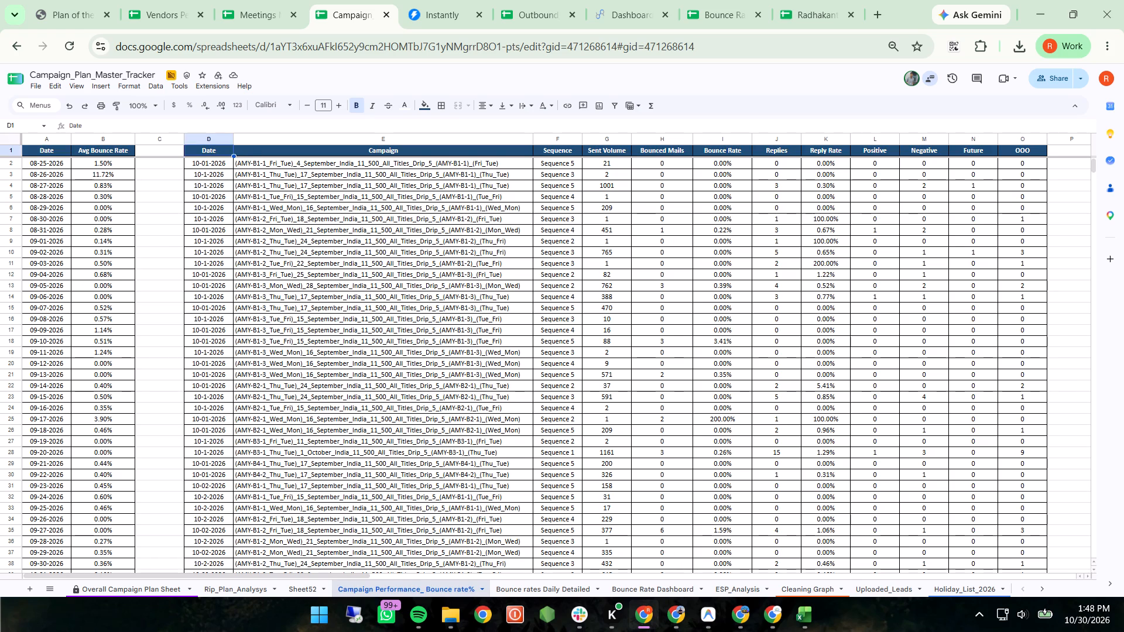
pyautogui.hotkey('ctrl', 'v')
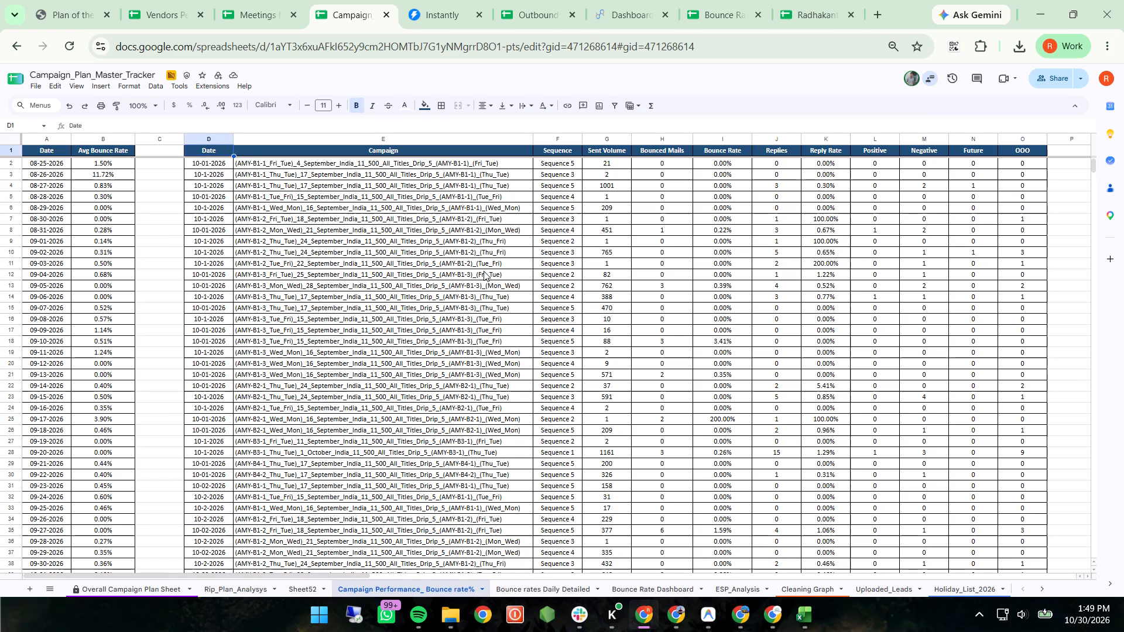
pyautogui.scroll(1, 484, 271)
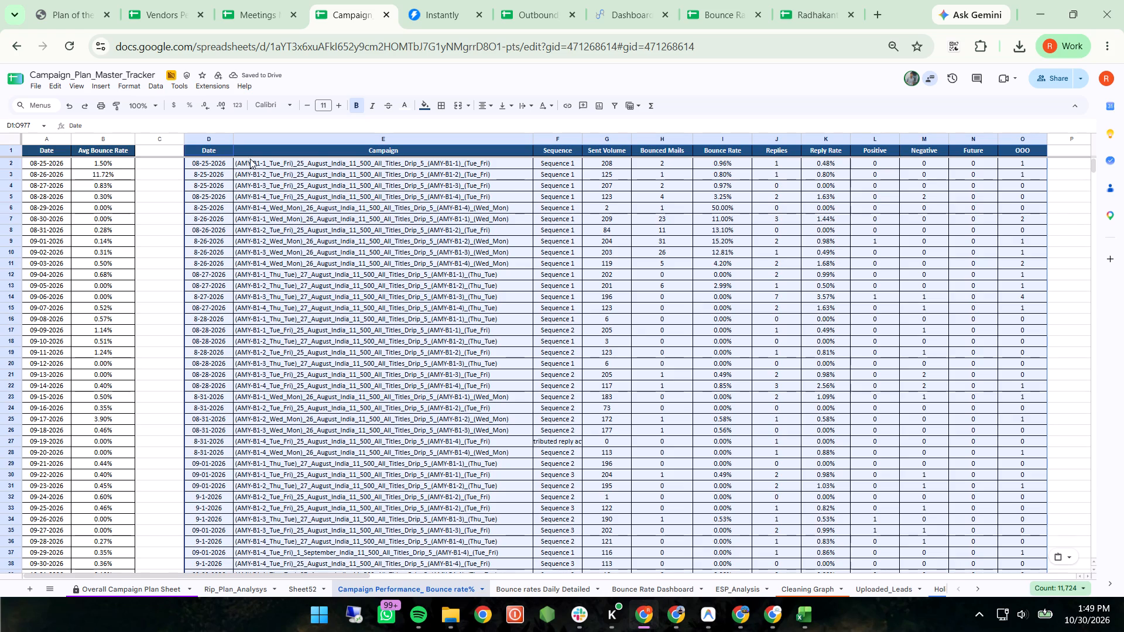
# Clear the August and September campaign rows, D2:O519, from the pasted table.
pyautogui.click(208, 163)
pyautogui.hotkey('shift', 'Right')
pyautogui.hotkey('shift', 'Right')
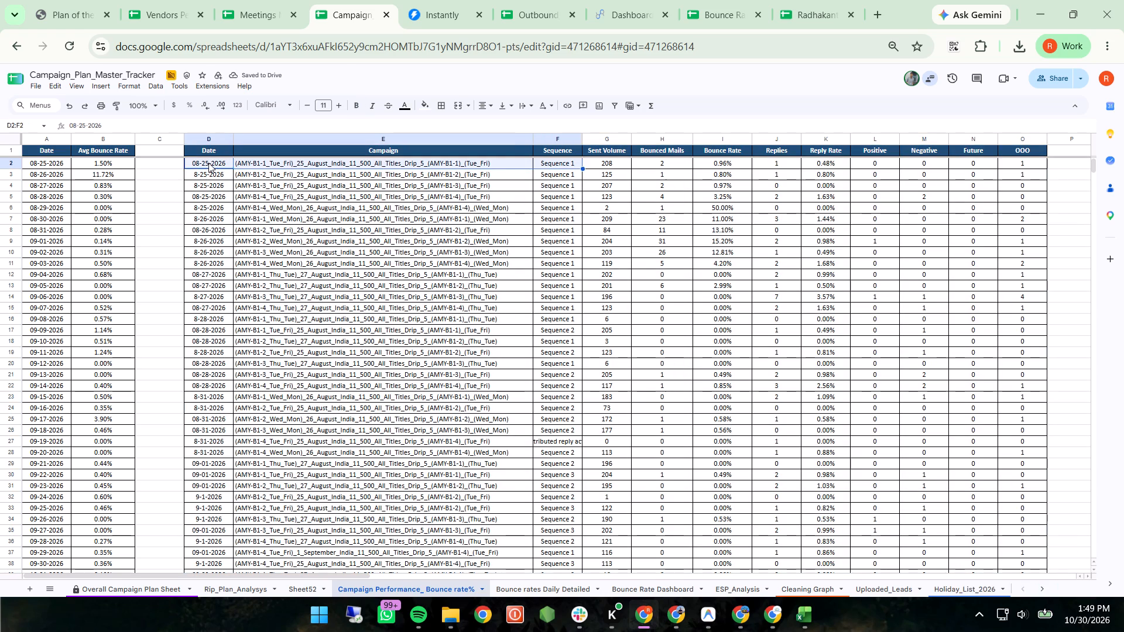
pyautogui.hotkey('shift', 'Right')
pyautogui.hotkey('shift', 'Right')
pyautogui.hotkey('shift', 'Right')
pyautogui.hotkey('shift', 'Right')
pyautogui.hotkey('shift', 'Right')
pyautogui.hotkey('shift', 'Right')
pyautogui.hotkey('shift', 'Right')
pyautogui.hotkey('shift', 'Right')
pyautogui.hotkey('shift', 'Right')
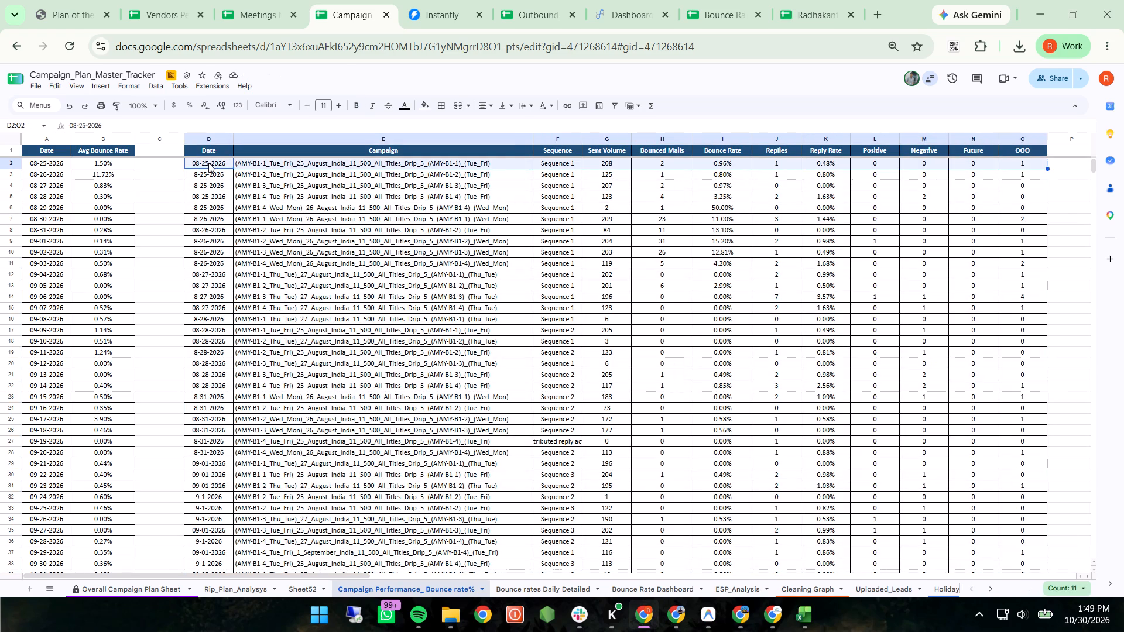
pyautogui.hotkey('shift', 'Down')
pyautogui.hotkey('shift', 'Down')
pyautogui.hotkey('shift', 'Down')
pyautogui.hotkey('shift', 'Down')
pyautogui.hotkey('shift', 'Down')
pyautogui.hotkey('shift', 'Down')
pyautogui.hotkey('shift', 'Down')
pyautogui.hotkey('shift', 'Down')
pyautogui.hotkey('shift', 'Down')
pyautogui.hotkey('shift', 'Down')
pyautogui.hotkey('shift', 'Down')
pyautogui.hotkey('shift', 'Down')
pyautogui.hotkey('shift', 'Down')
pyautogui.hotkey('shift', 'Down')
pyautogui.hotkey('shift', 'Down')
pyautogui.hotkey('shift', 'Down')
pyautogui.hotkey('shift', 'Down')
pyautogui.hotkey('shift', 'Down')
pyautogui.hotkey('shift', 'Down')
pyautogui.hotkey('shift', 'Down')
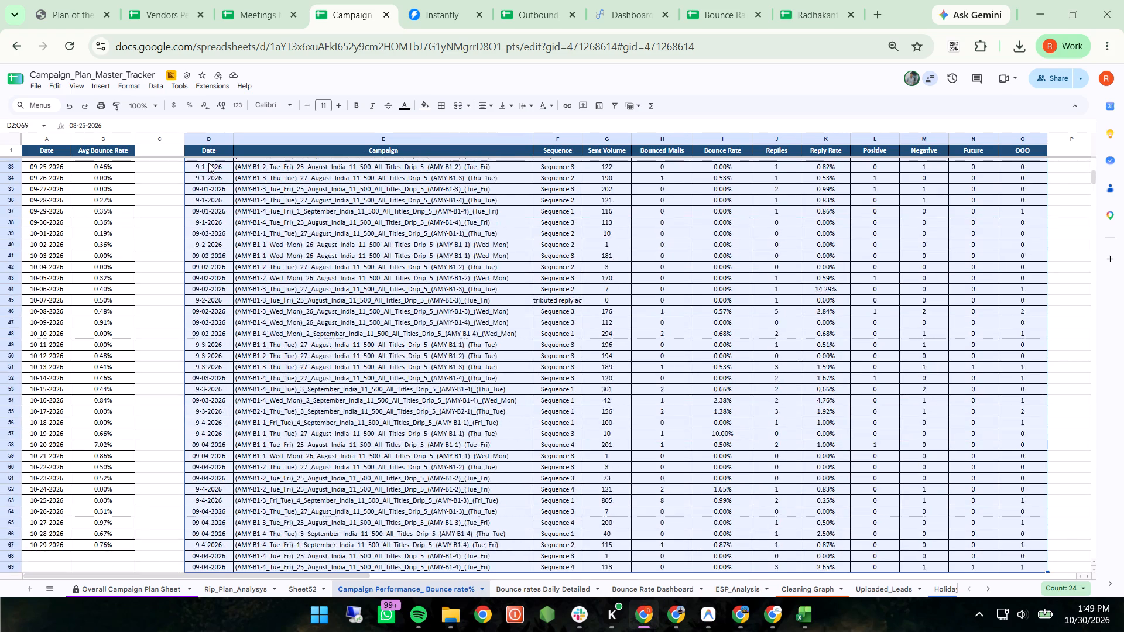
pyautogui.hotkey('shift', 'Down')
pyautogui.hotkey('shift', 'Down')
pyautogui.hotkey('shift', 'Down')
pyautogui.hotkey('shift', 'Down')
pyautogui.hotkey('shift', 'Down')
pyautogui.hotkey('shift', 'Down')
pyautogui.hotkey('shift', 'Down')
pyautogui.hotkey('shift', 'Down')
pyautogui.hotkey('shift', 'Down')
pyautogui.hotkey('shift', 'Down')
pyautogui.hotkey('shift', 'Down')
pyautogui.hotkey('shift', 'Down')
pyautogui.hotkey('shift', 'Down')
pyautogui.hotkey('shift', 'Down')
pyautogui.hotkey('shift', 'Down')
pyautogui.hotkey('shift', 'Down')
pyautogui.hotkey('shift', 'Down')
pyautogui.hotkey('shift', 'Down')
pyautogui.hotkey('shift', 'Down')
pyautogui.hotkey('shift', 'Down')
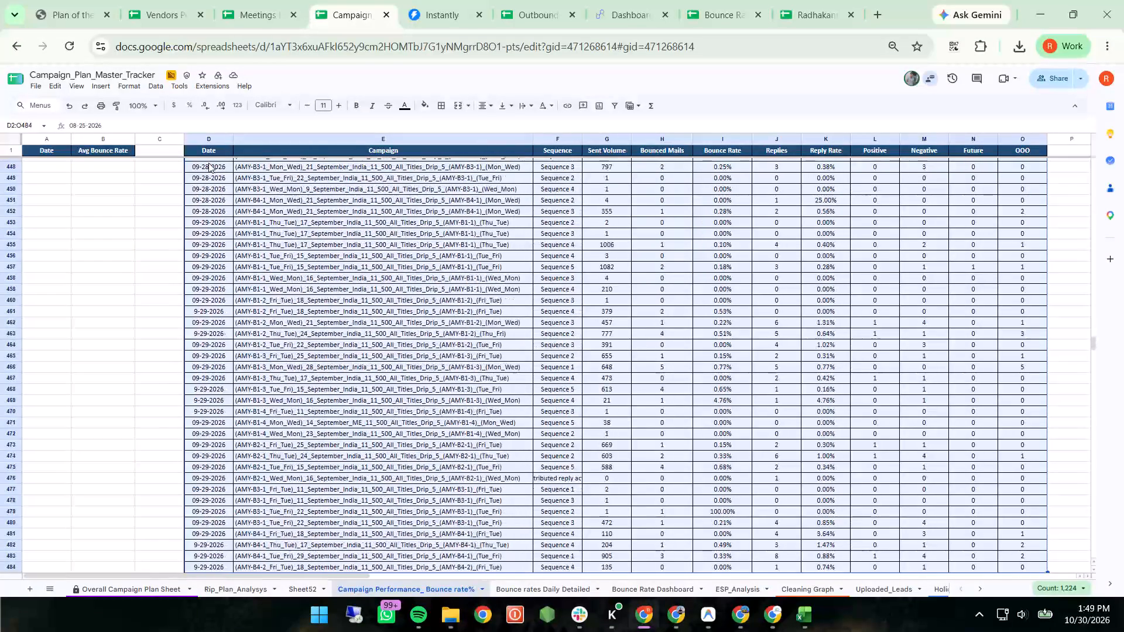
pyautogui.hotkey('shift', 'Down')
pyautogui.hotkey('shift', 'Down')
pyautogui.hotkey('shift', 'Down')
pyautogui.hotkey('shift', 'Down')
pyautogui.hotkey('shift', 'Down')
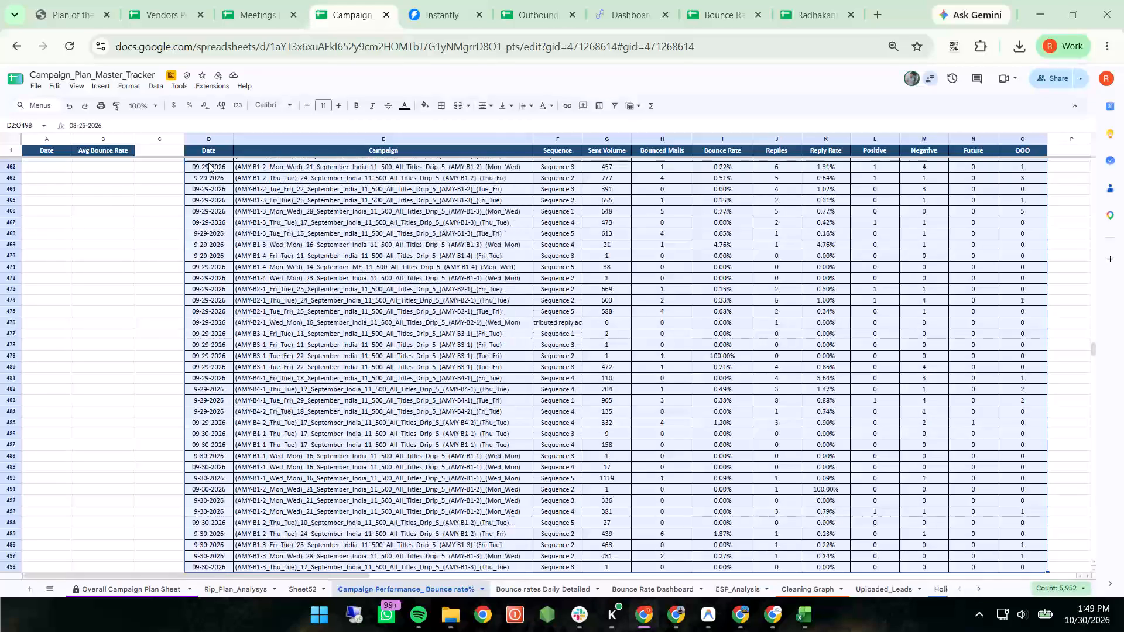
pyautogui.hotkey('shift', 'Down')
pyautogui.hotkey('shift', 'Down')
pyautogui.hotkey('shift', 'Down')
pyautogui.hotkey('shift', 'Down')
pyautogui.hotkey('shift', 'Down')
pyautogui.hotkey('shift', 'Down')
pyautogui.hotkey('shift', 'Down')
pyautogui.hotkey('shift', 'Down')
pyautogui.hotkey('shift', 'Down')
pyautogui.hotkey('shift', 'Down')
pyautogui.hotkey('shift', 'Down')
pyautogui.hotkey('shift', 'Down')
pyautogui.hotkey('shift', 'Down')
pyautogui.hotkey('shift', 'Down')
pyautogui.hotkey('shift', 'Down')
pyautogui.hotkey('shift', 'Down')
pyautogui.hotkey('shift', 'Down')
pyautogui.hotkey('shift', 'Down')
pyautogui.hotkey('shift', 'Down')
pyautogui.hotkey('shift', 'Down')
pyautogui.hotkey('shift', 'Down')
pyautogui.hotkey('shift', 'Down')
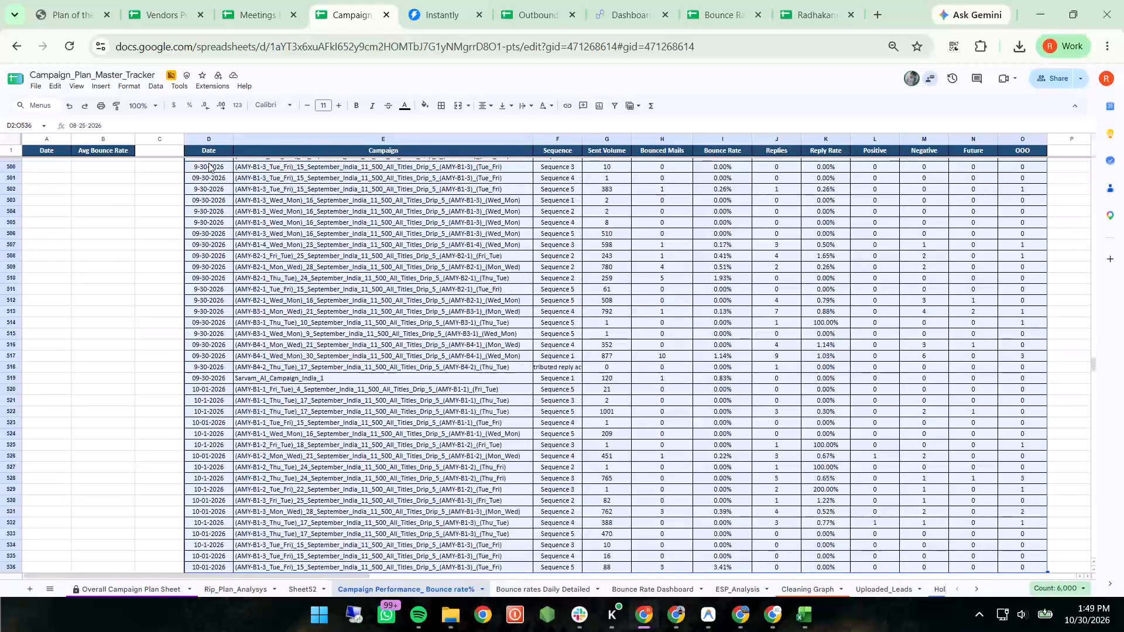
pyautogui.hotkey('shift', 'Up')
pyautogui.hotkey('shift', 'Up')
pyautogui.hotkey('shift', 'Up')
pyautogui.hotkey('shift', 'Up')
pyautogui.hotkey('shift', 'Up')
pyautogui.hotkey('shift', 'Up')
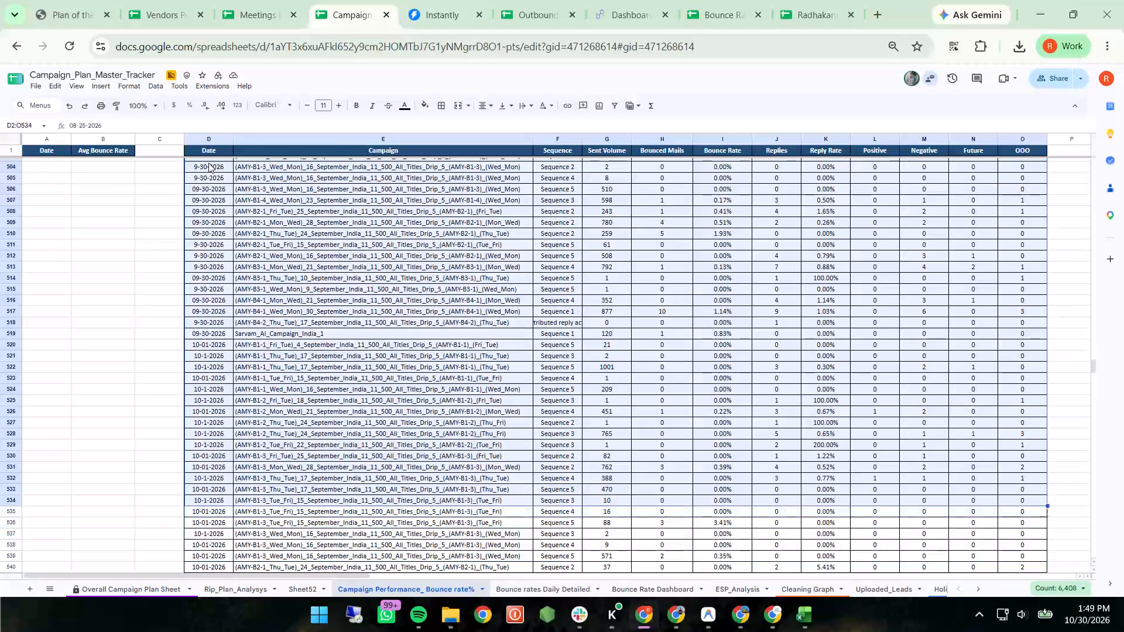
pyautogui.hotkey('shift', 'Up')
pyautogui.hotkey('shift', 'Up')
pyautogui.hotkey('shift', 'Up')
pyautogui.hotkey('shift', 'Up')
pyautogui.hotkey('shift', 'Up')
pyautogui.hotkey('shift', 'Up')
pyautogui.hotkey('shift', 'Up')
pyautogui.hotkey('shift', 'Up')
pyautogui.hotkey('shift', 'Up')
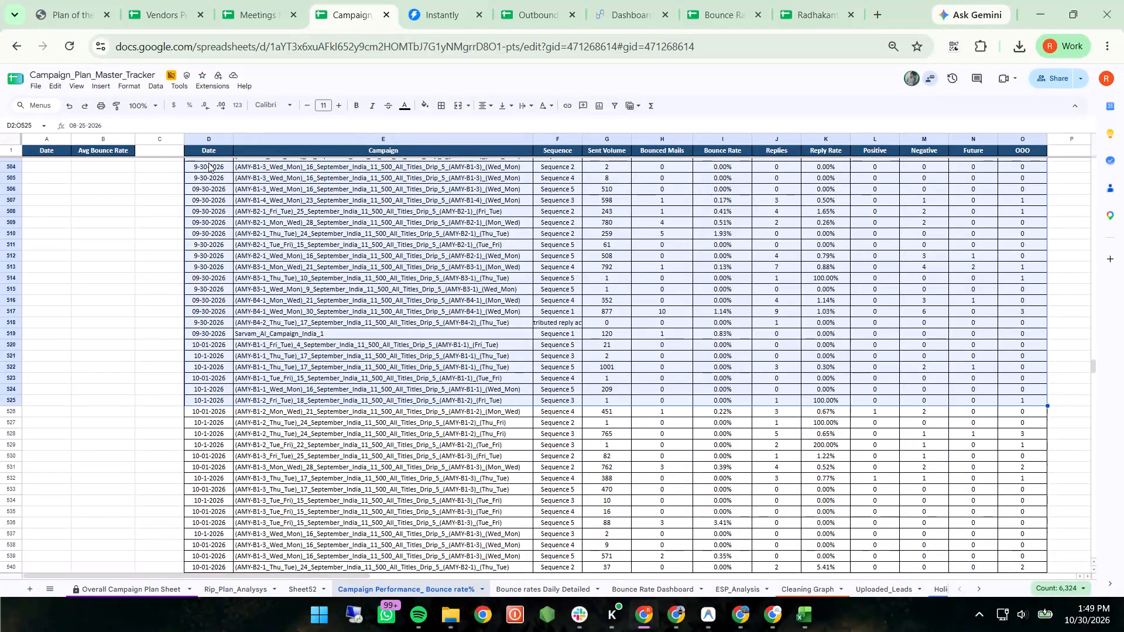
pyautogui.hotkey('shift', 'Up')
pyautogui.hotkey('shift', 'Up')
pyautogui.hotkey('shift', 'Up')
pyautogui.hotkey('shift', 'Up')
pyautogui.hotkey('shift', 'Up')
pyautogui.hotkey('shift', 'Up')
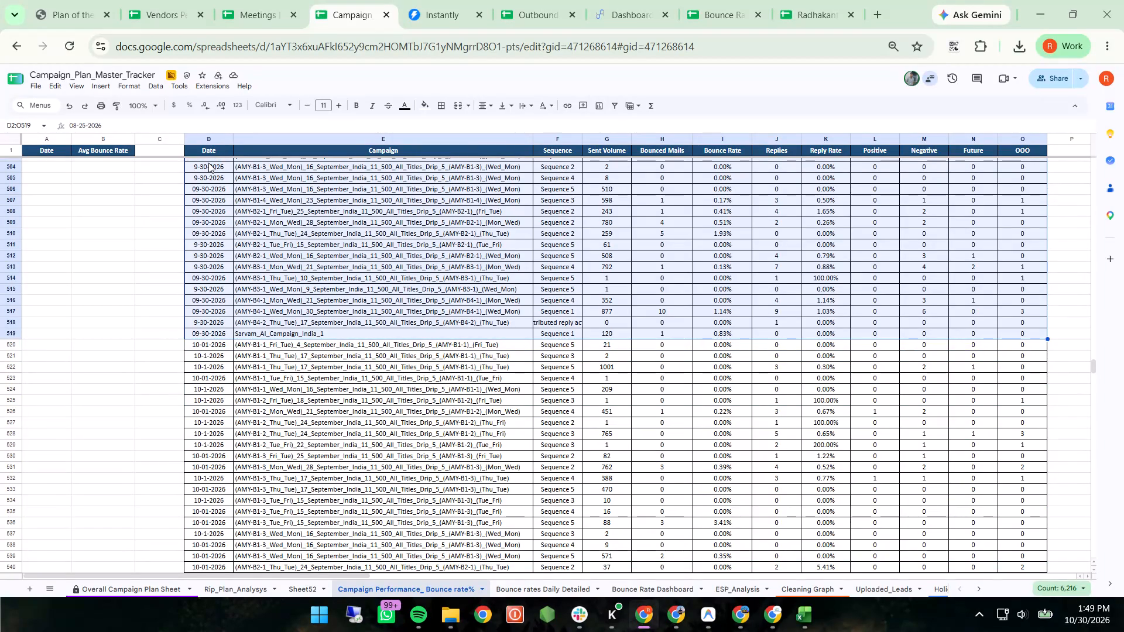
pyautogui.press('Delete')
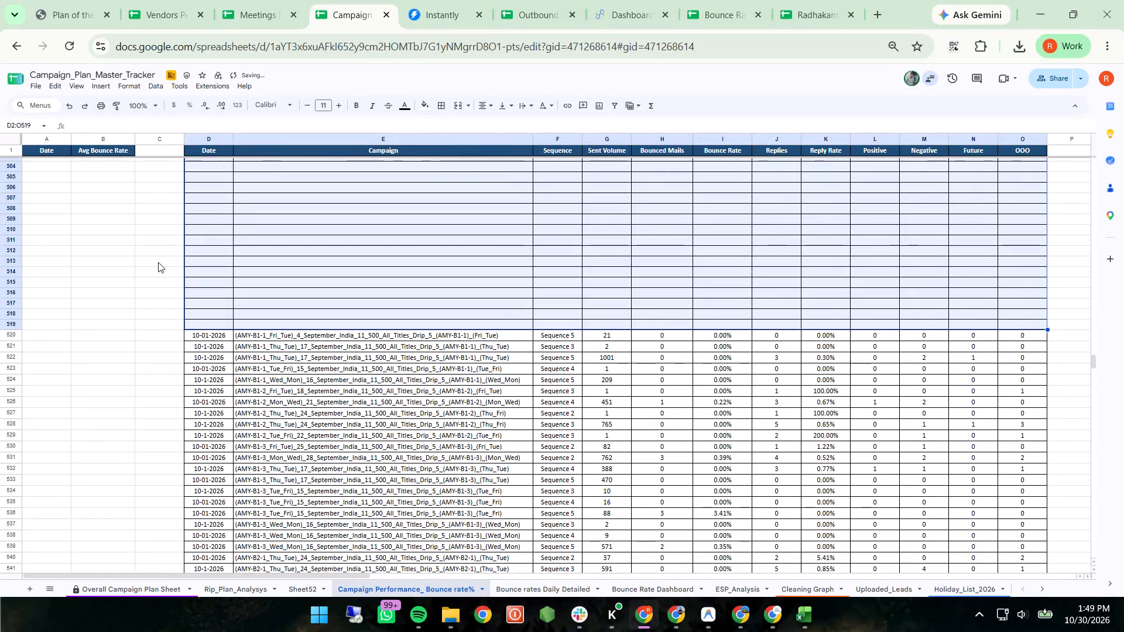
# Move the campaign rows dated 10-01-2026 onward, D520:O977, up so they start at D2 under the headers.
pyautogui.click(198, 331)
pyautogui.hotkey('shift', 'Right')
pyautogui.hotkey('shift', 'Right')
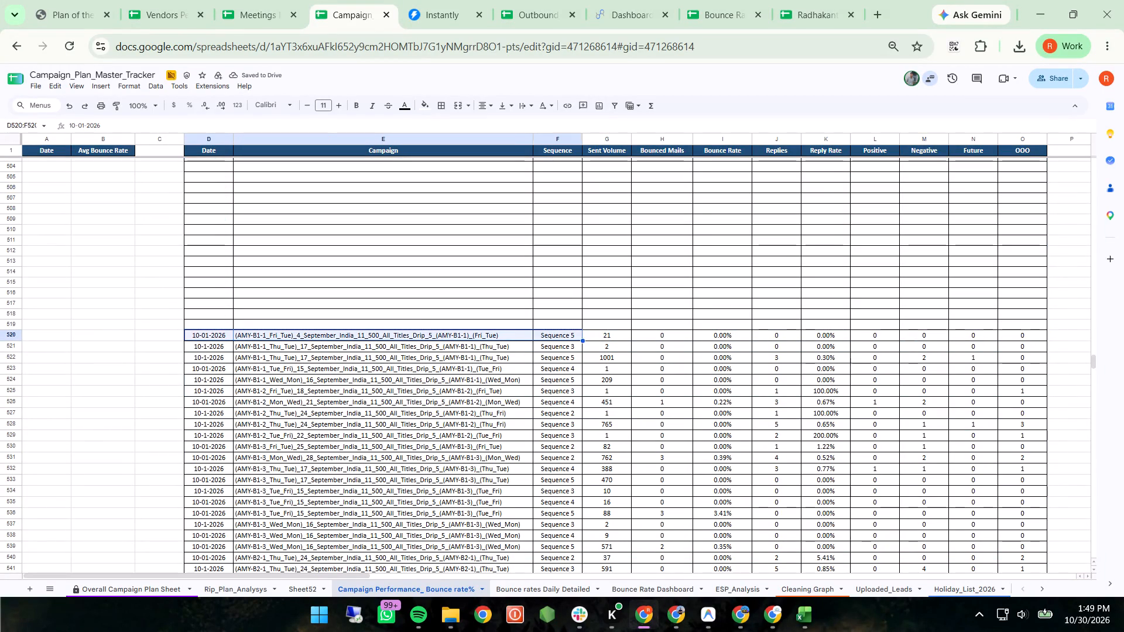
pyautogui.hotkey('shift', 'Right')
pyautogui.hotkey('shift', 'Right')
pyautogui.hotkey('shift', 'Right')
pyautogui.hotkey('shift', 'Right')
pyautogui.hotkey('shift', 'Right')
pyautogui.hotkey('shift', 'Right')
pyautogui.hotkey('shift', 'Right')
pyautogui.hotkey('shift', 'Right')
pyautogui.hotkey('shift', 'Right')
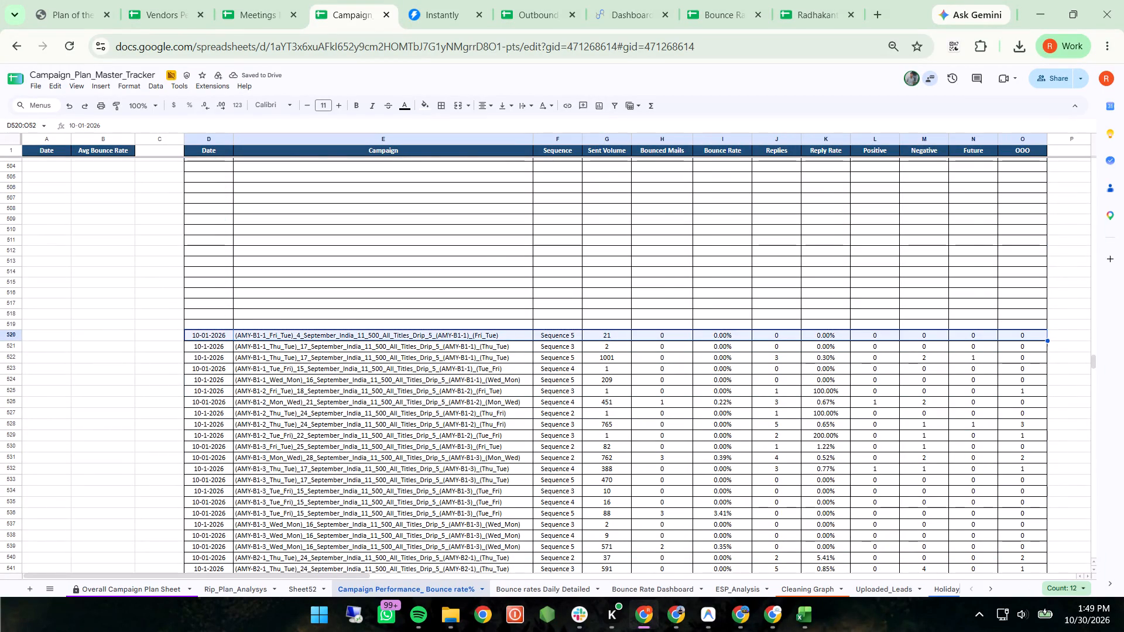
pyautogui.hotkey('ctrl', 'shift', 'Down')
pyautogui.scroll(-1, 206, 329)
pyautogui.hotkey('ctrl', 'c')
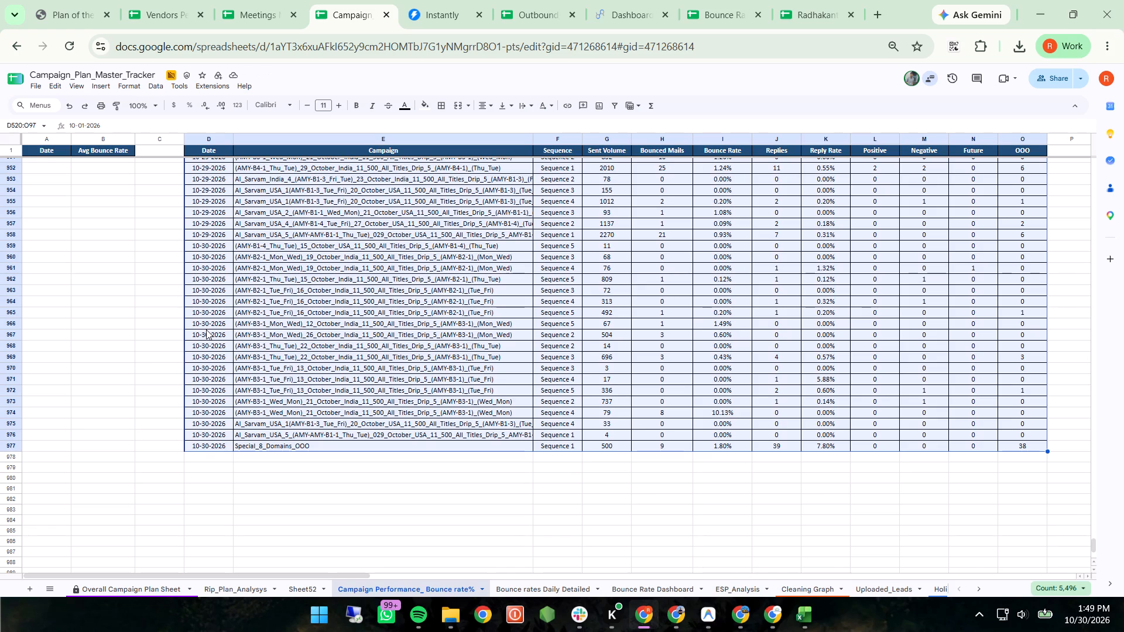
pyautogui.hotkey('ctrl', 'c')
pyautogui.scroll(20, 206, 329)
pyautogui.scroll(18, 206, 329)
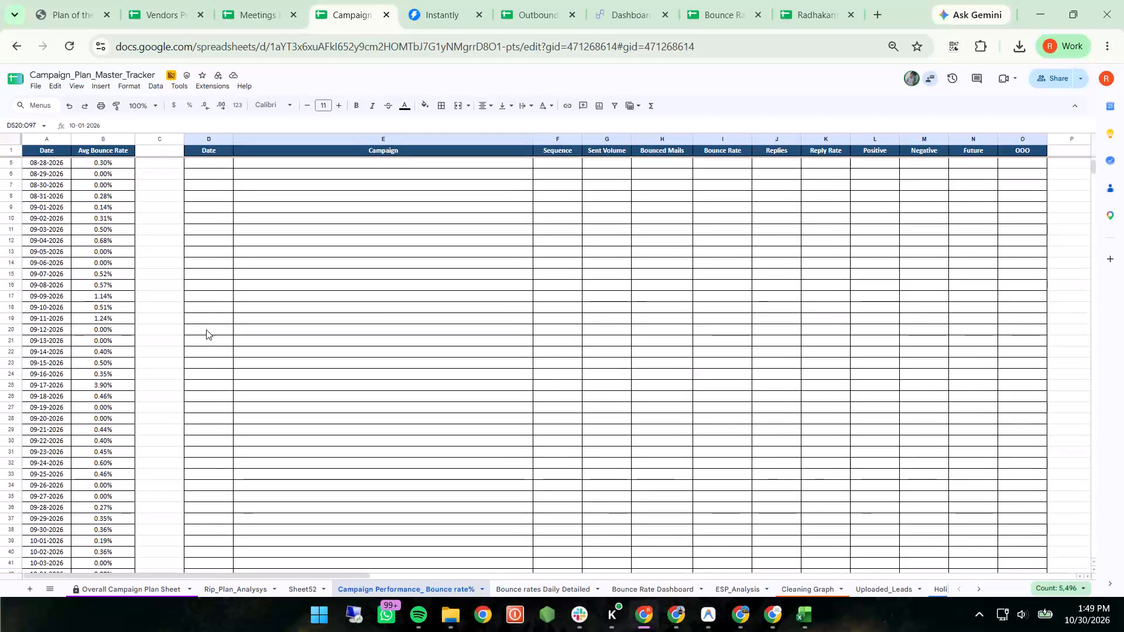
pyautogui.scroll(5, 206, 329)
pyautogui.press('Delete')
pyautogui.scroll(20, 206, 329)
pyautogui.scroll(7, 206, 329)
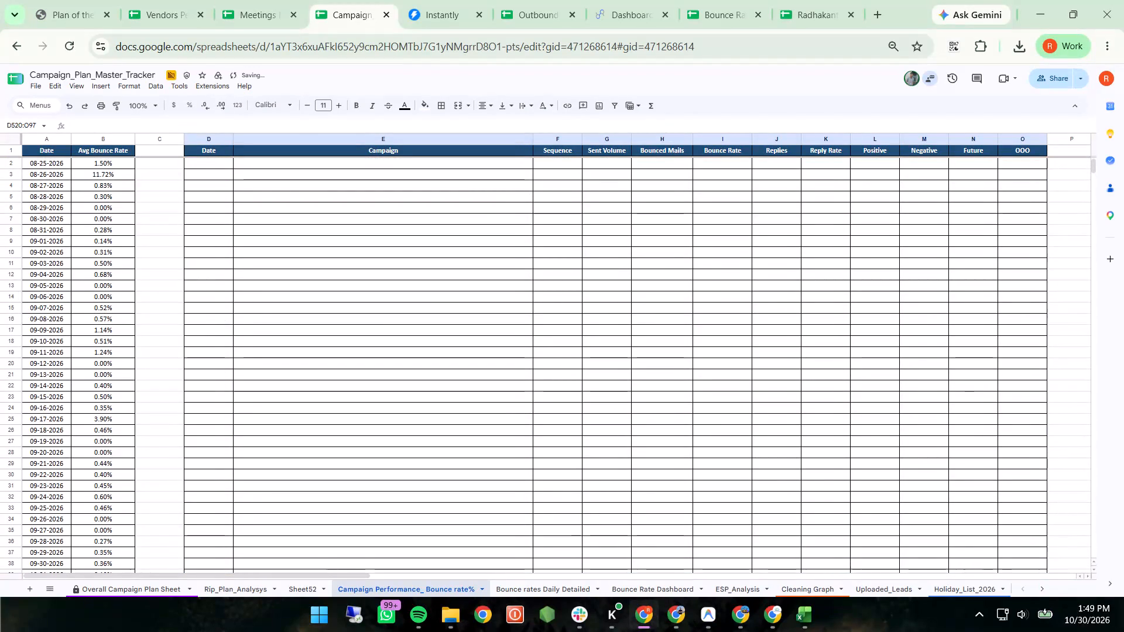
pyautogui.click(222, 159)
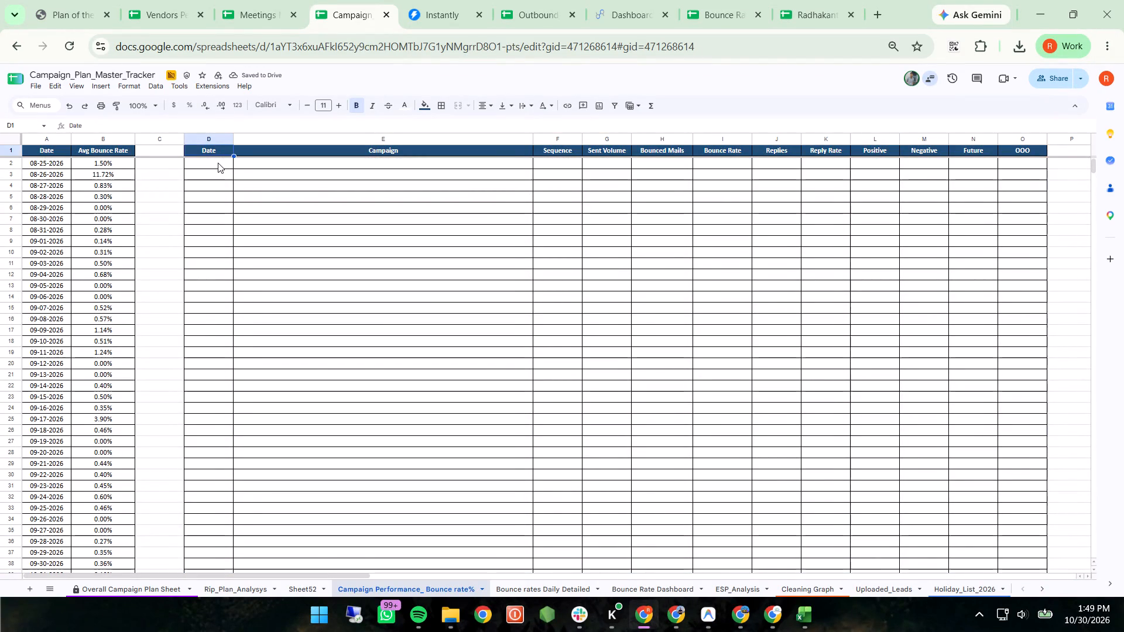
pyautogui.click(218, 163)
pyautogui.hotkey('ctrl', 'v')
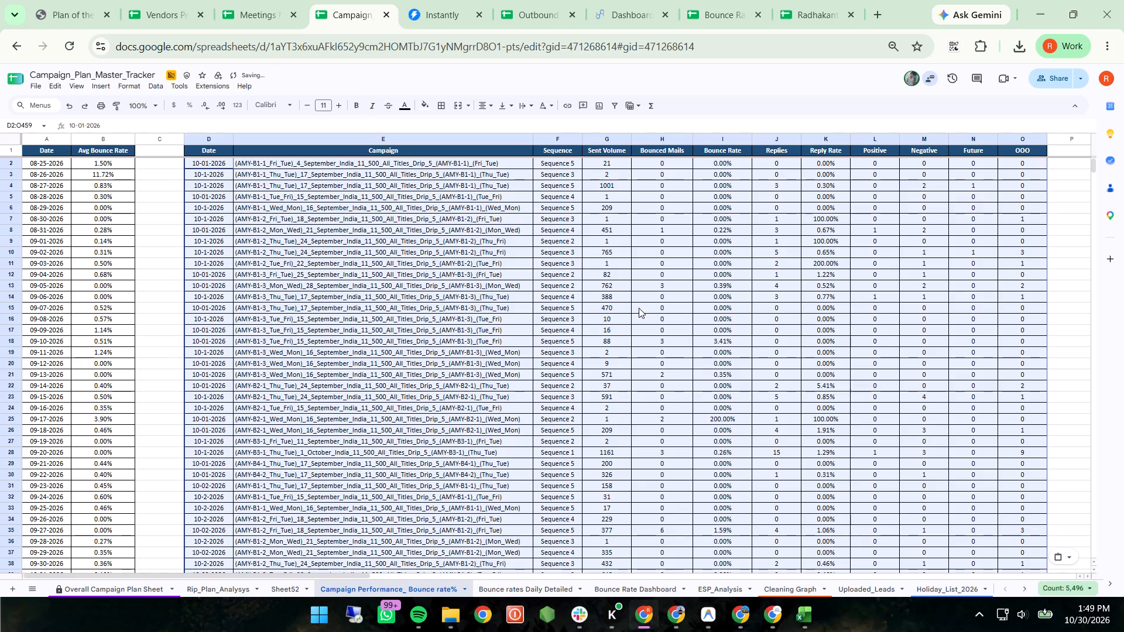
# In the 10-20-2026 AI_Sarvam_USA_1 Sequence 1 row (row 295), set Bounced Mails to 16 and Bounce Rate to 0.16%.
pyautogui.click(690, 257)
pyautogui.scroll(-3, 690, 257)
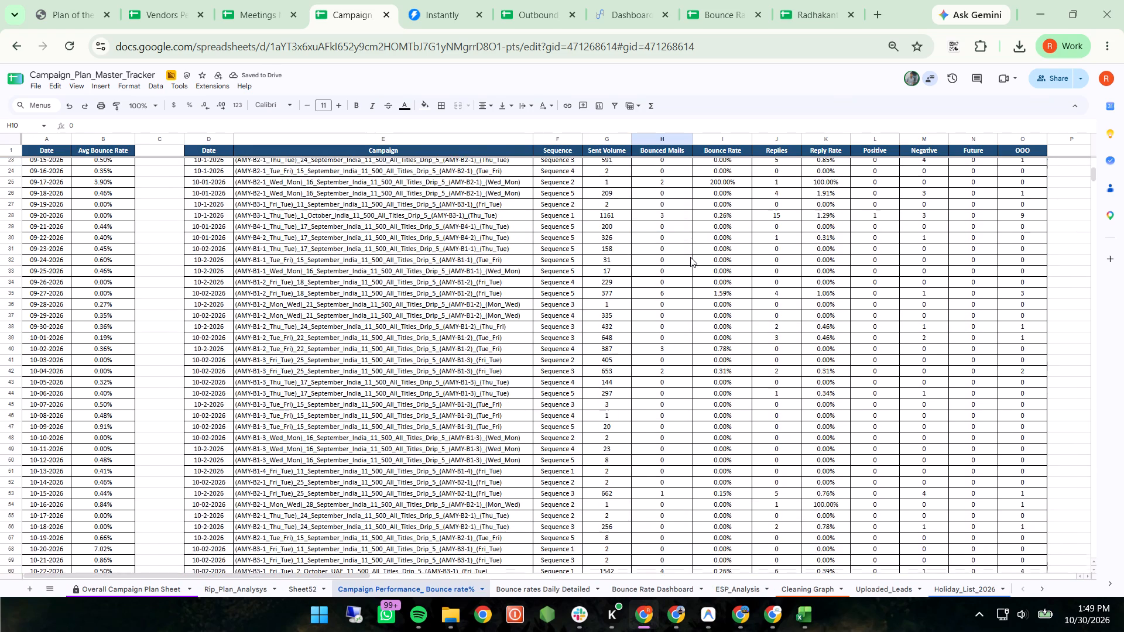
pyautogui.scroll(-5, 690, 257)
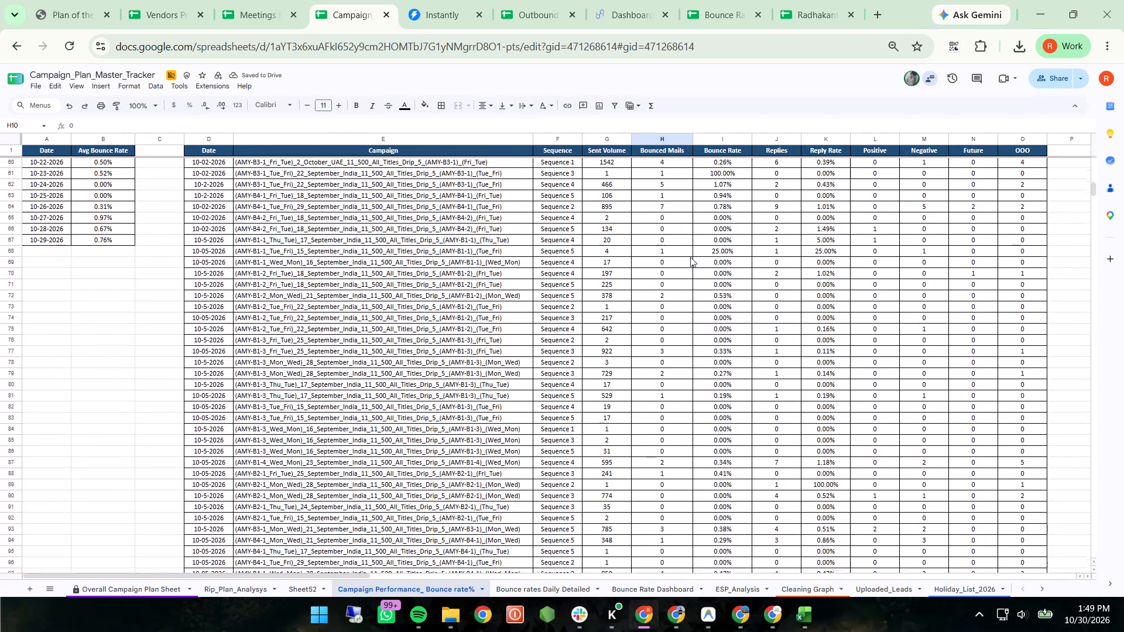
pyautogui.scroll(-5, 690, 257)
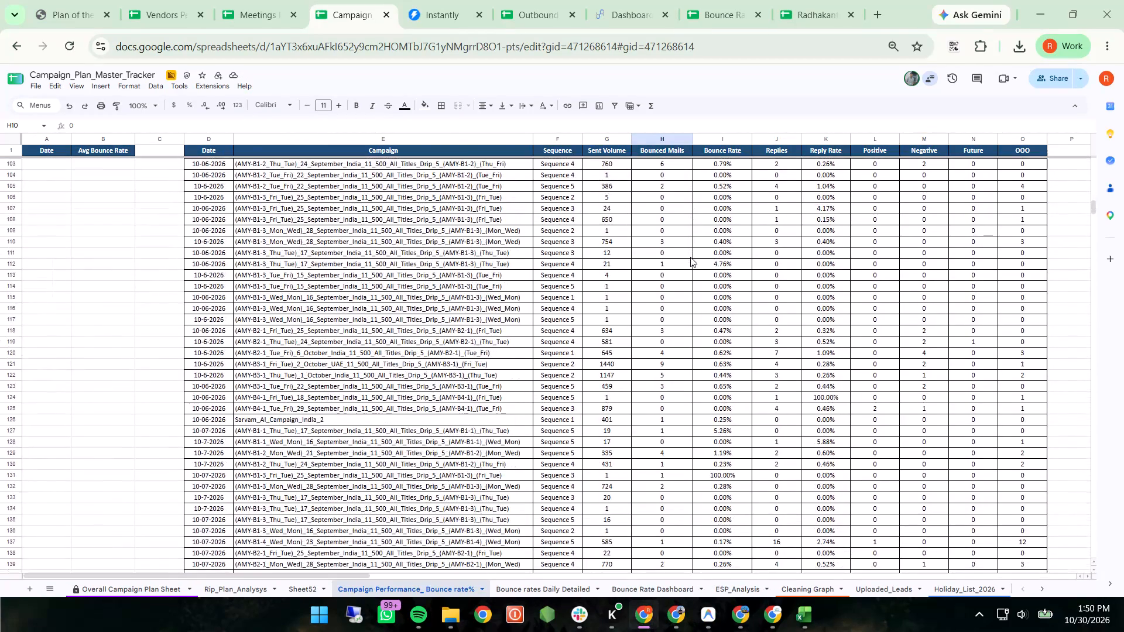
pyautogui.scroll(-4, 690, 257)
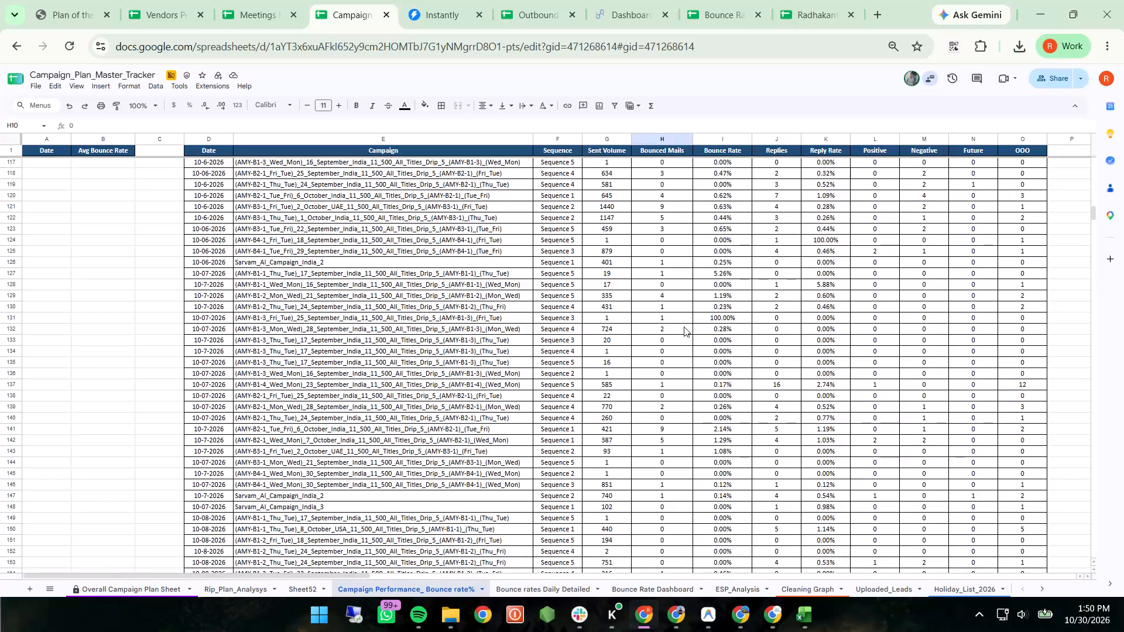
pyautogui.scroll(-3, 684, 327)
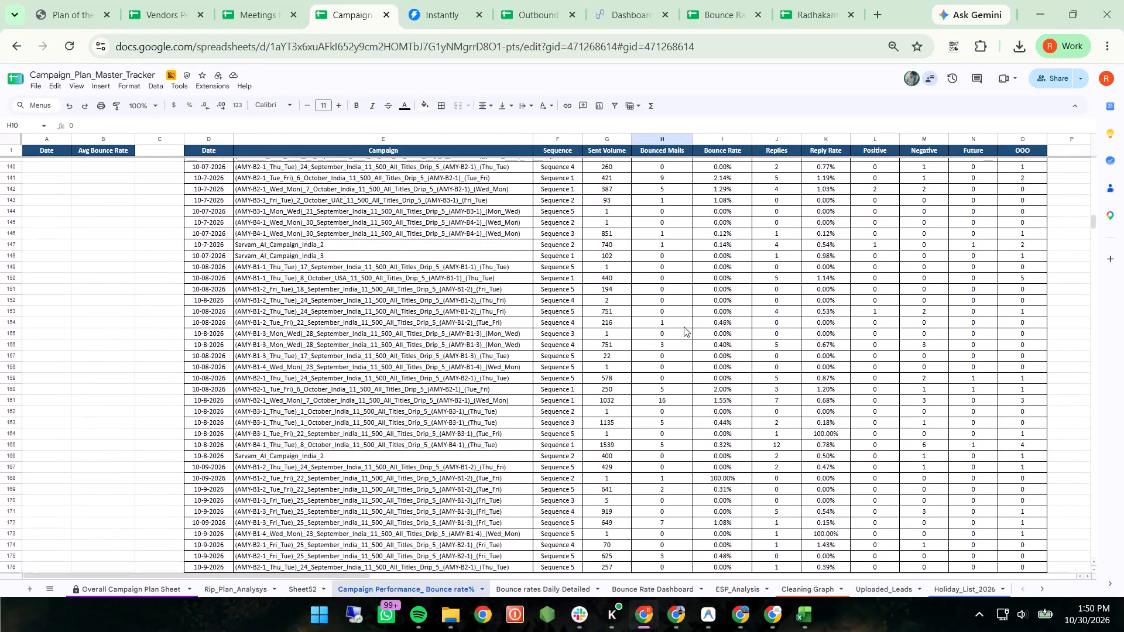
pyautogui.scroll(-3, 684, 327)
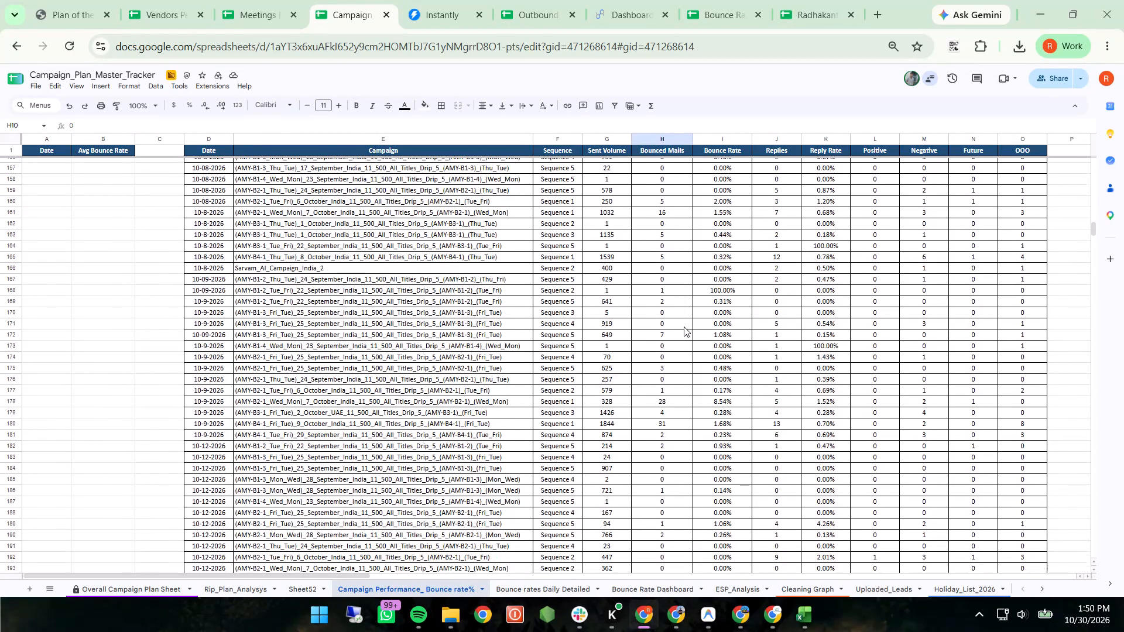
pyautogui.scroll(-1, 684, 327)
pyautogui.scroll(-1, 676, 399)
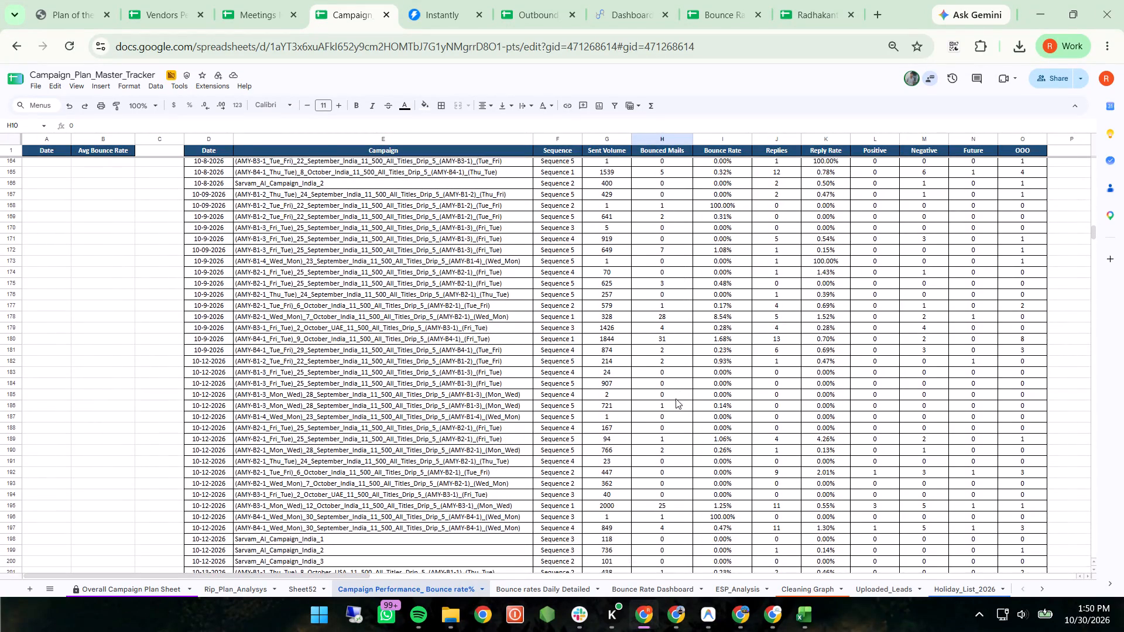
pyautogui.scroll(-4, 676, 399)
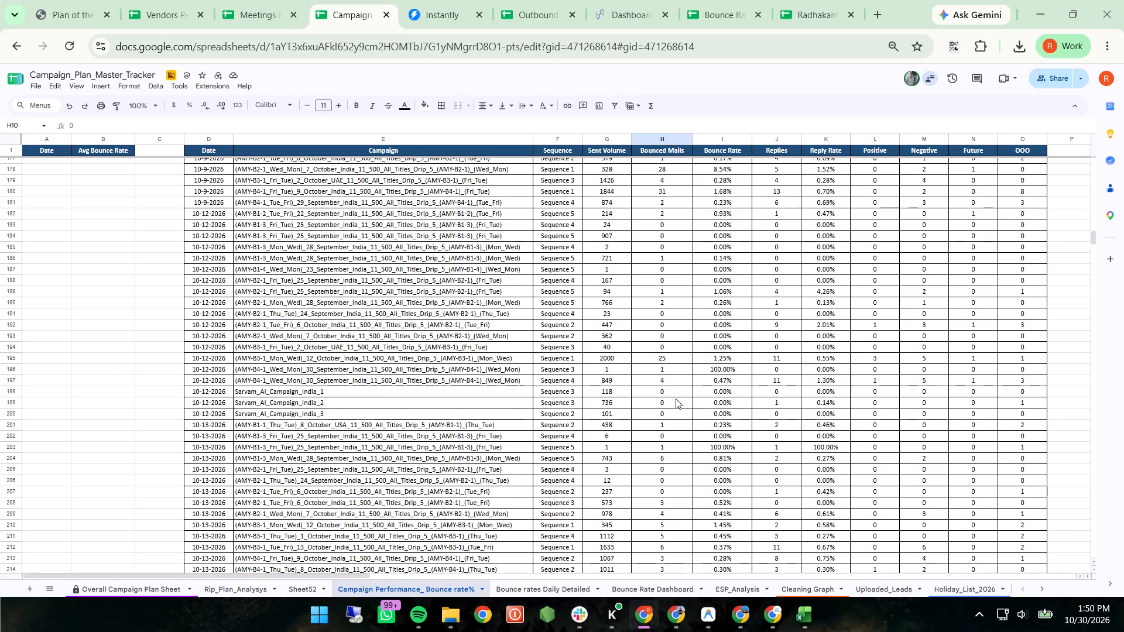
pyautogui.scroll(-4, 676, 399)
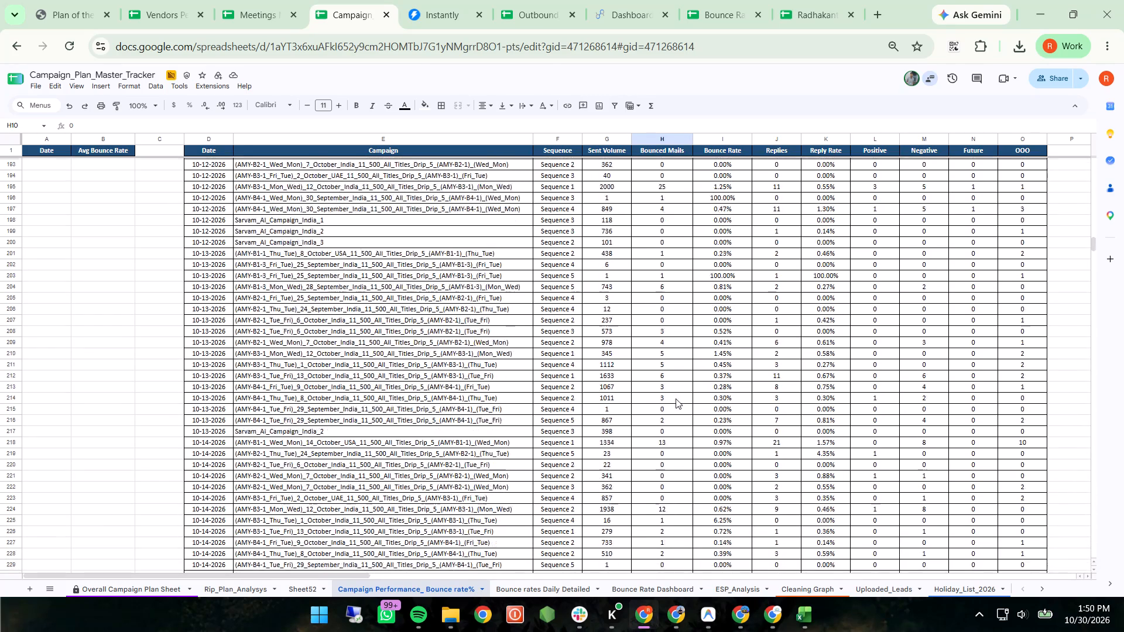
pyautogui.scroll(-4, 676, 399)
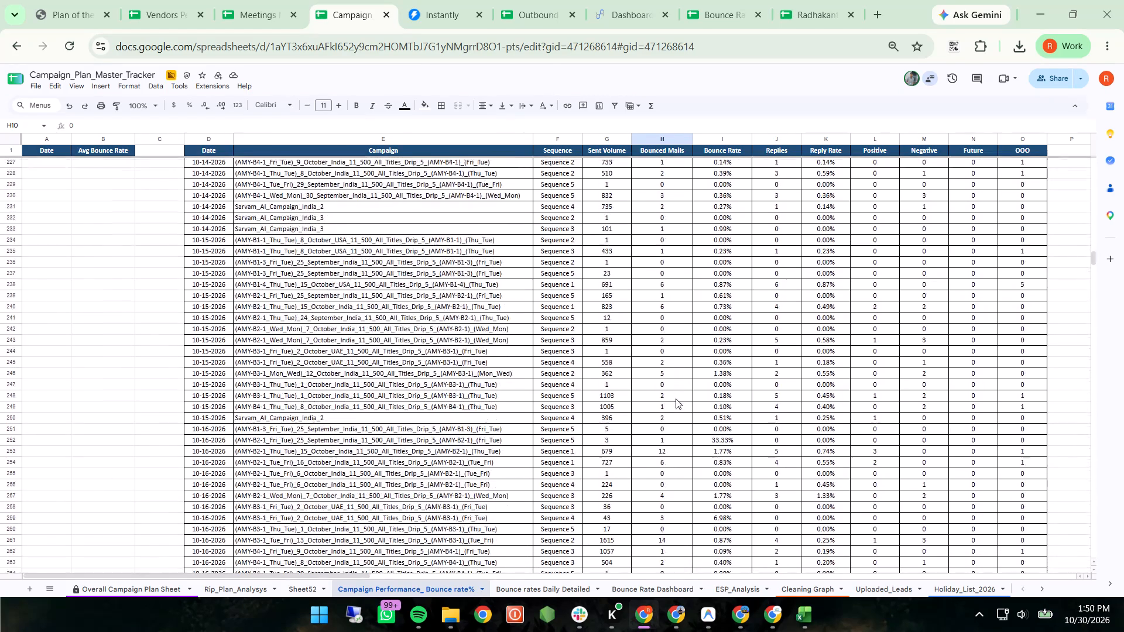
pyautogui.scroll(-4, 676, 399)
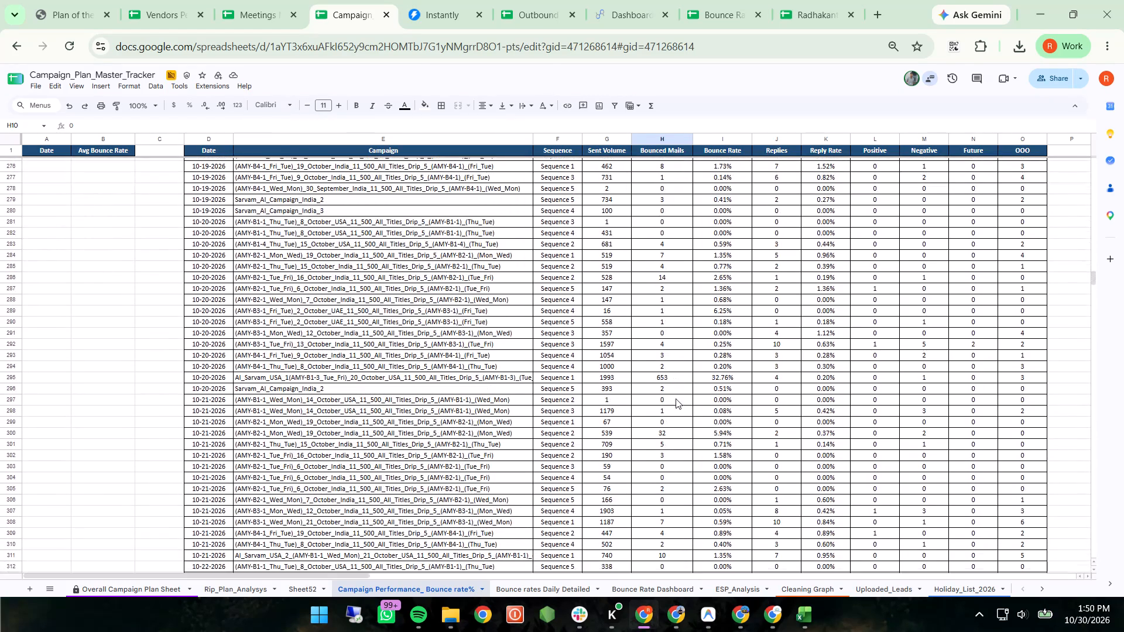
pyautogui.click(663, 380)
pyautogui.press('BackSpace')
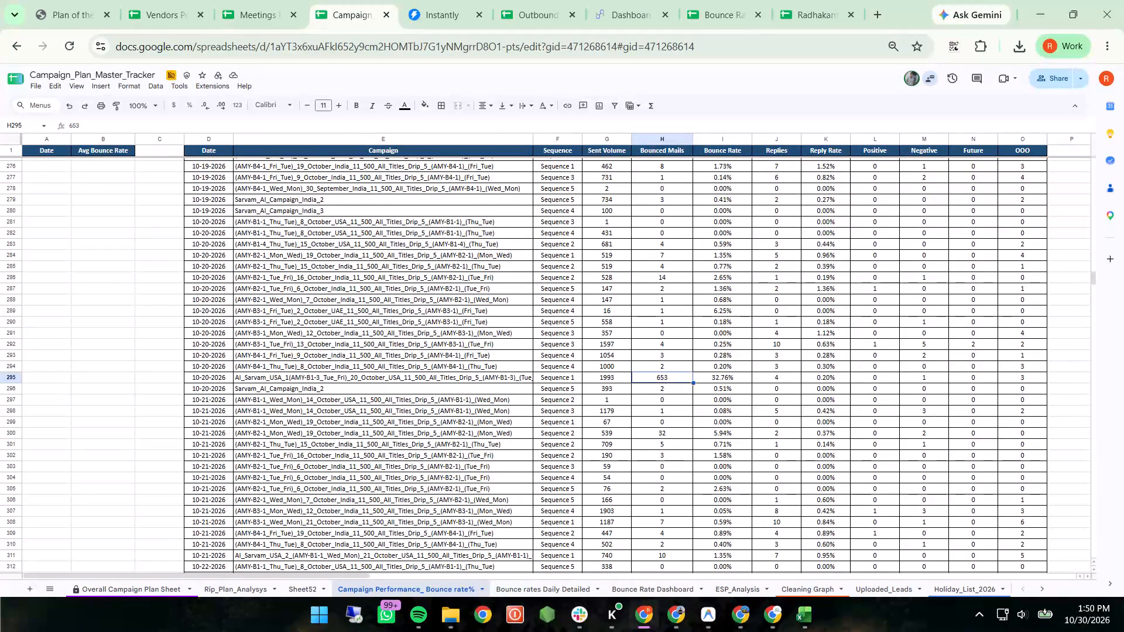
pyautogui.write('16')
pyautogui.press('Right')
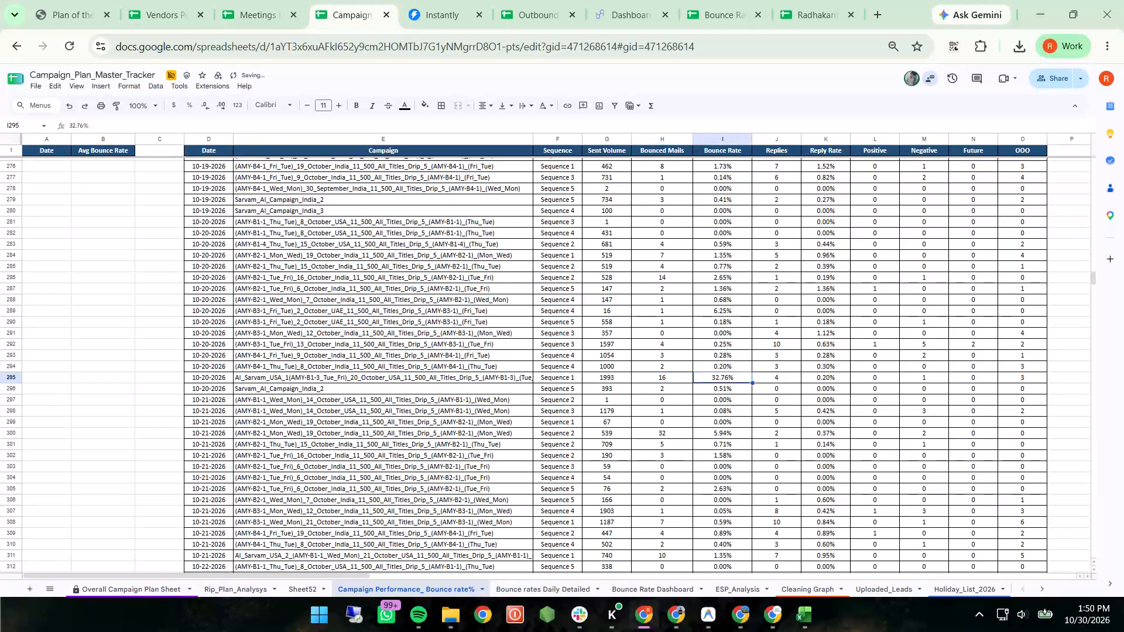
pyautogui.press('BackSpace')
pyautogui.write('0.16')
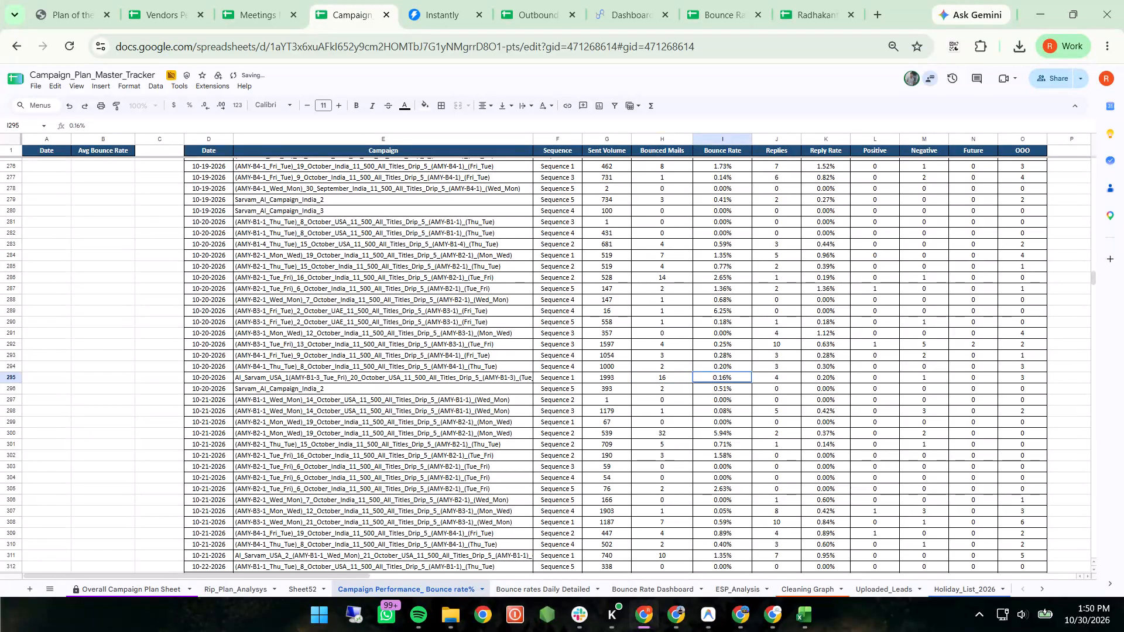
pyautogui.press('Return')
# Review the remaining campaign rows below row 295 through the last 10-30-2026 entries.
pyautogui.scroll(-3, 666, 401)
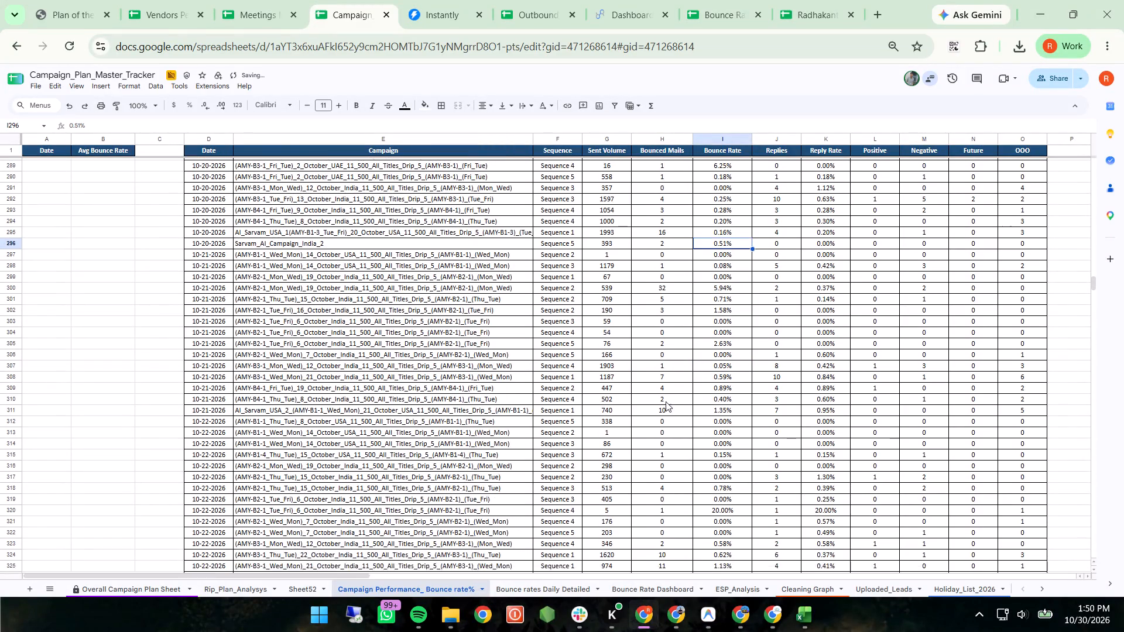
pyautogui.scroll(-6, 666, 401)
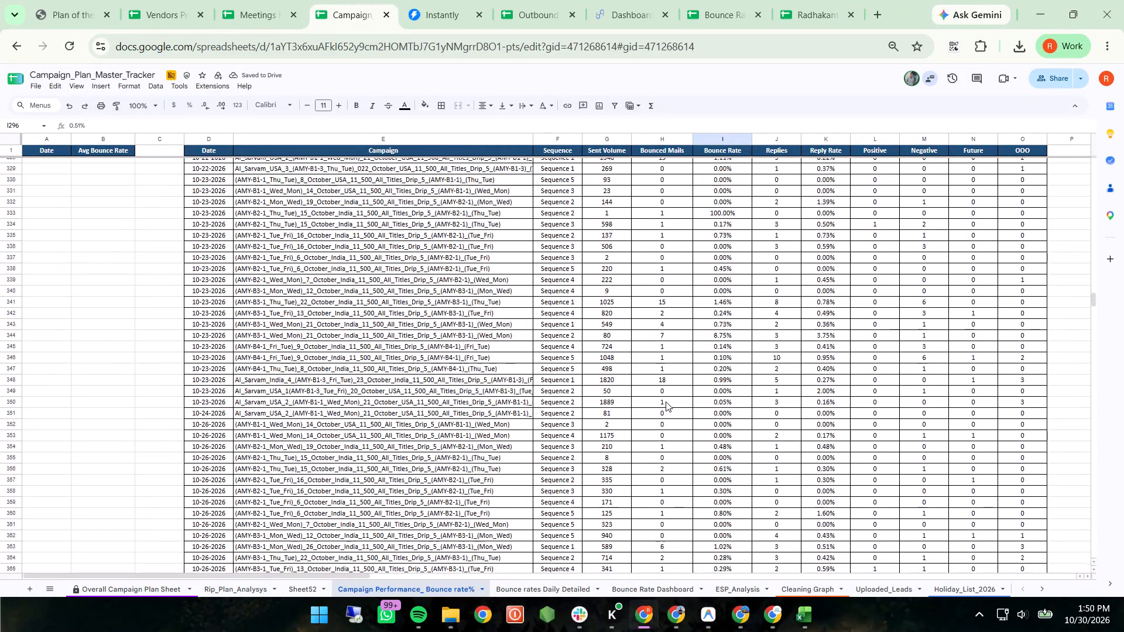
pyautogui.scroll(-5, 666, 401)
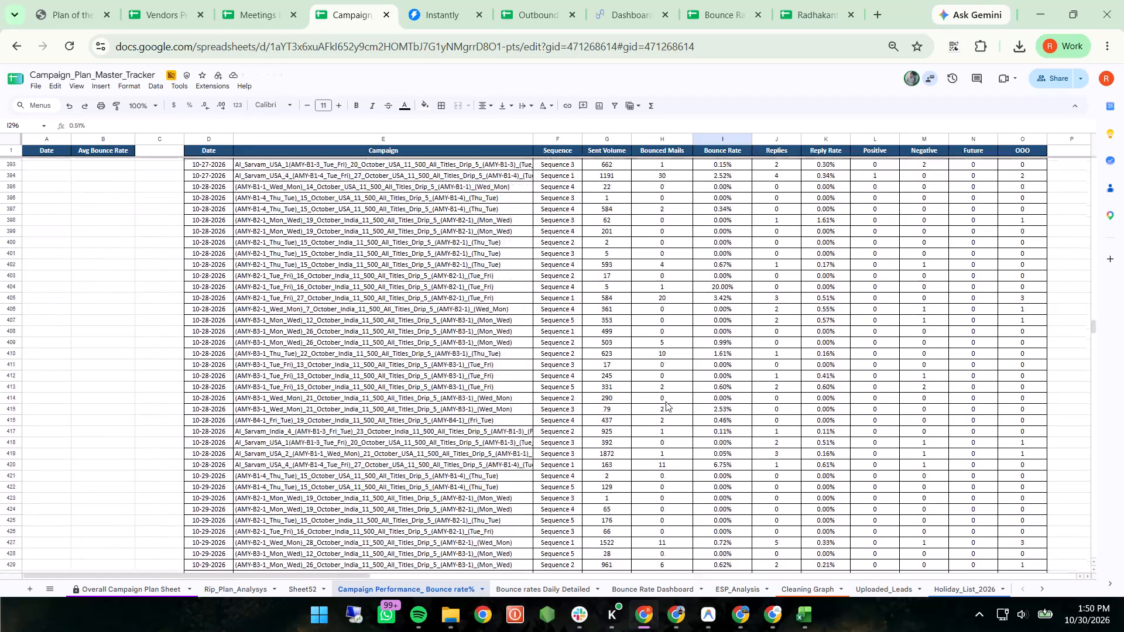
pyautogui.scroll(-4, 666, 401)
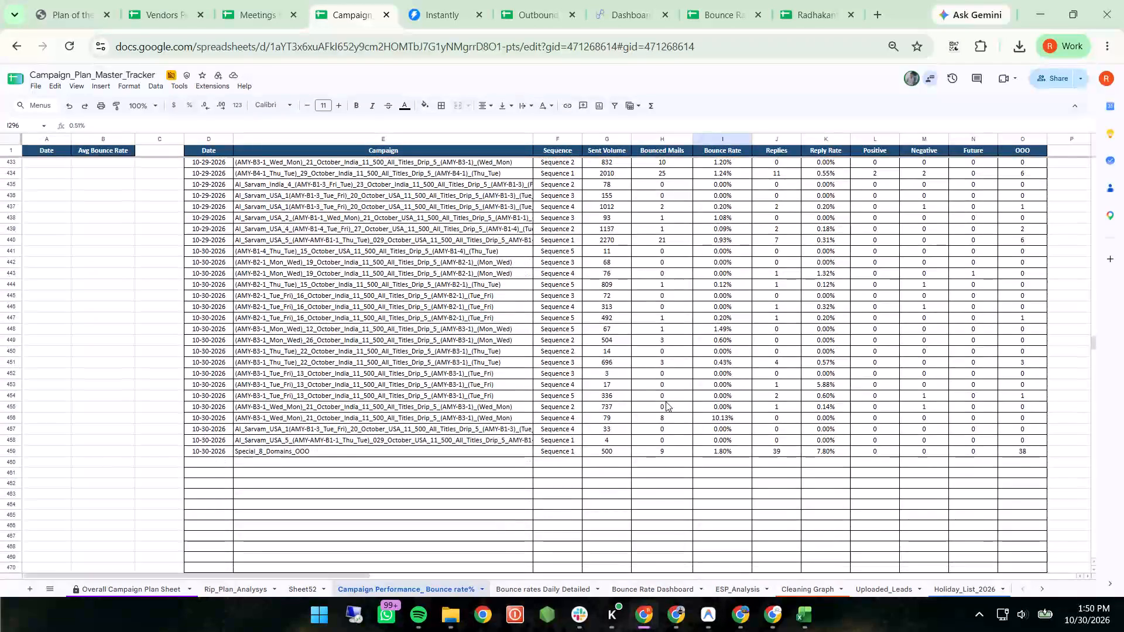
pyautogui.hscroll(4, 666, 401)
pyautogui.scroll(16, 666, 401)
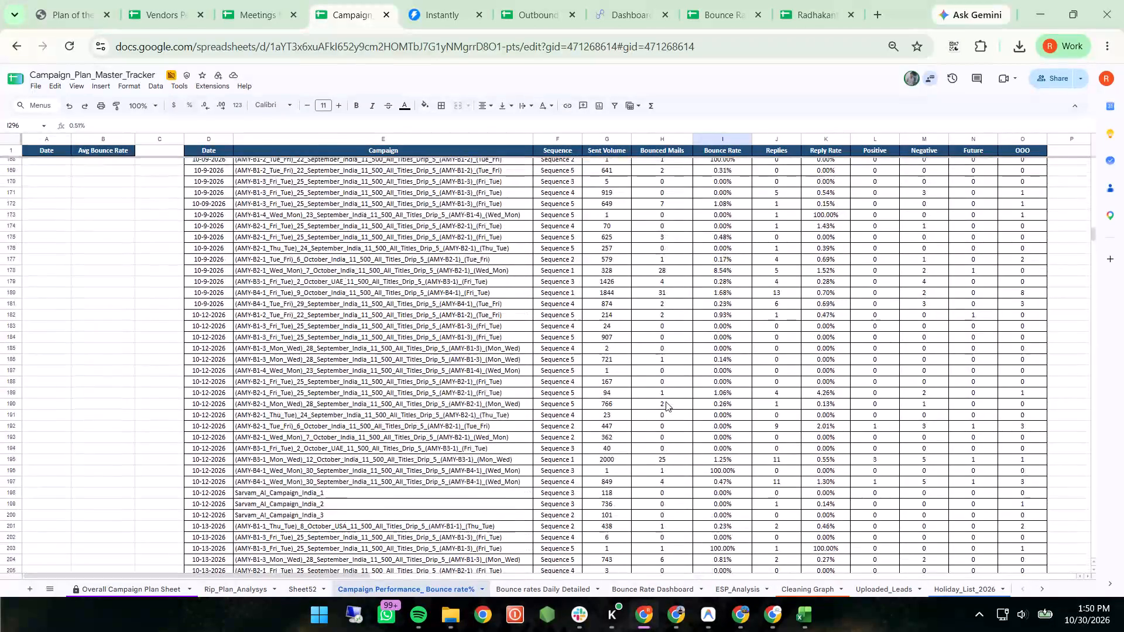
pyautogui.scroll(8, 666, 401)
# Switch to the corrected Instantly report in Excel and copy the Date and Avg Bounce Rate data, A2:B68, from the Report sheet.
pyautogui.click(797, 619)
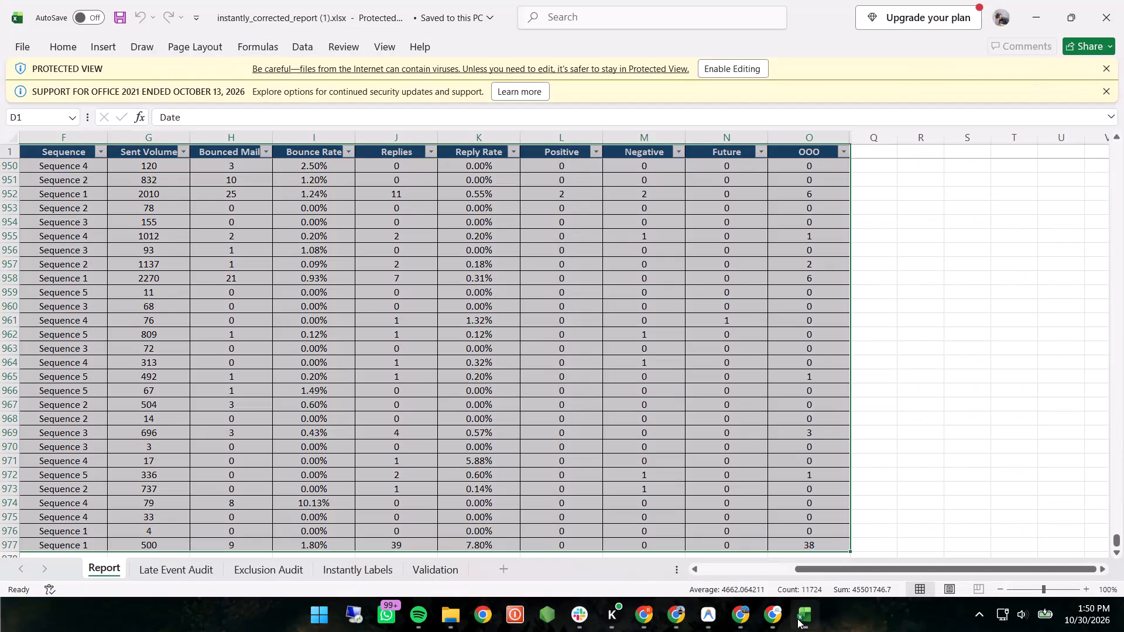
pyautogui.hscroll(14, 854, 410)
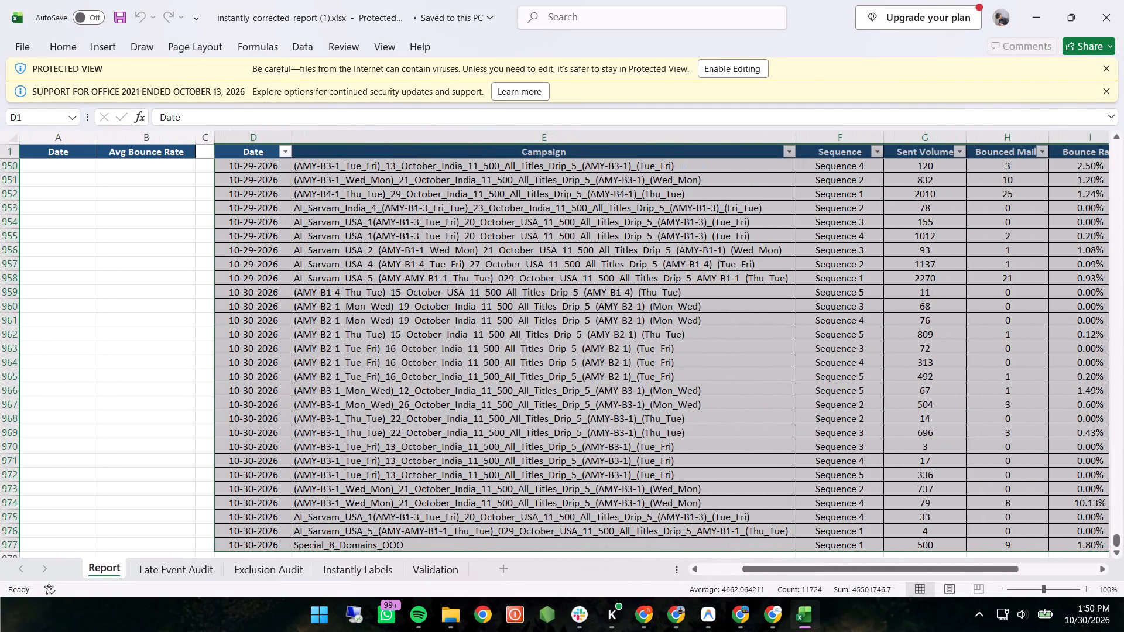
pyautogui.scroll(20, 854, 410)
pyautogui.scroll(20, 854, 410)
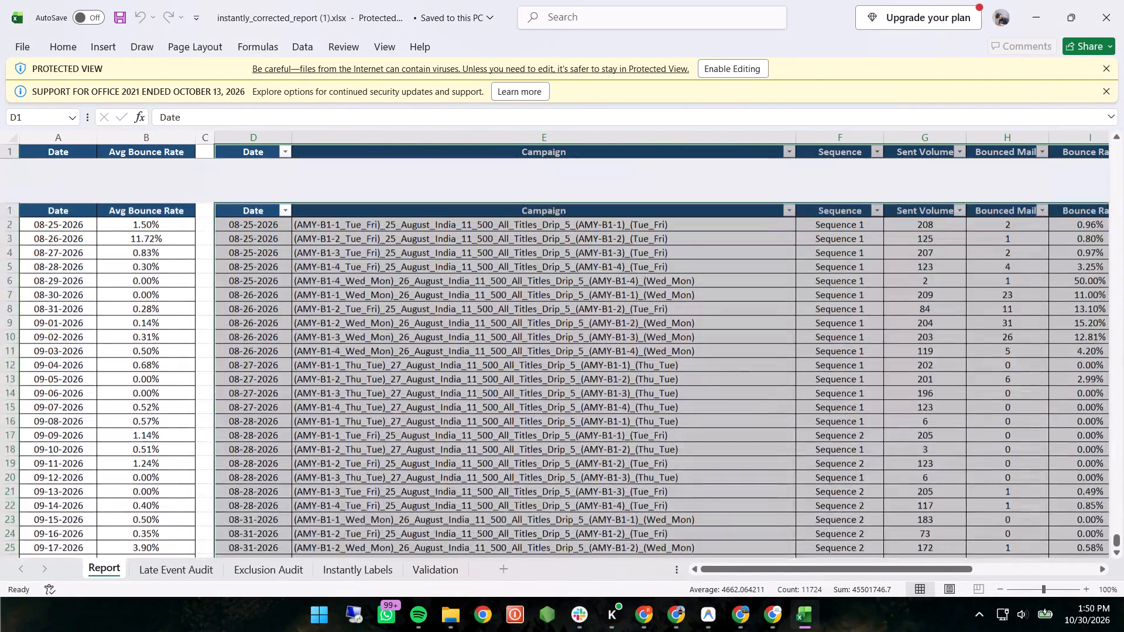
pyautogui.click(82, 168)
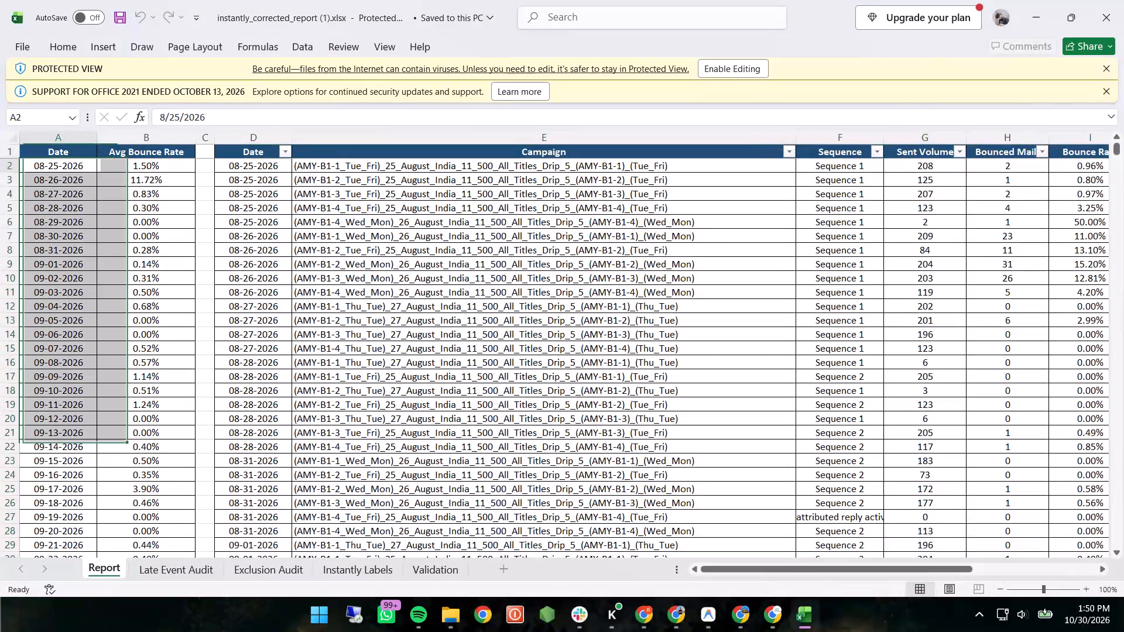
pyautogui.hotkey('shift', 'Right')
pyautogui.hotkey('ctrl', 'shift', 'Down')
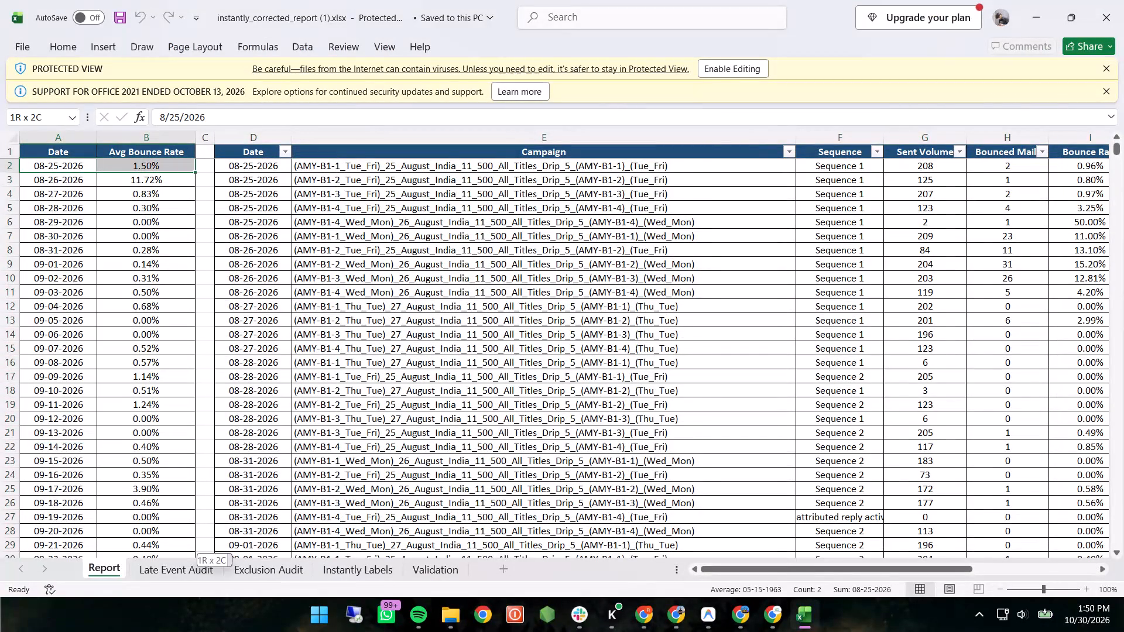
pyautogui.scroll(-1, 82, 168)
pyautogui.hotkey('ctrl', 'c')
pyautogui.hotkey('ctrl', 'c')
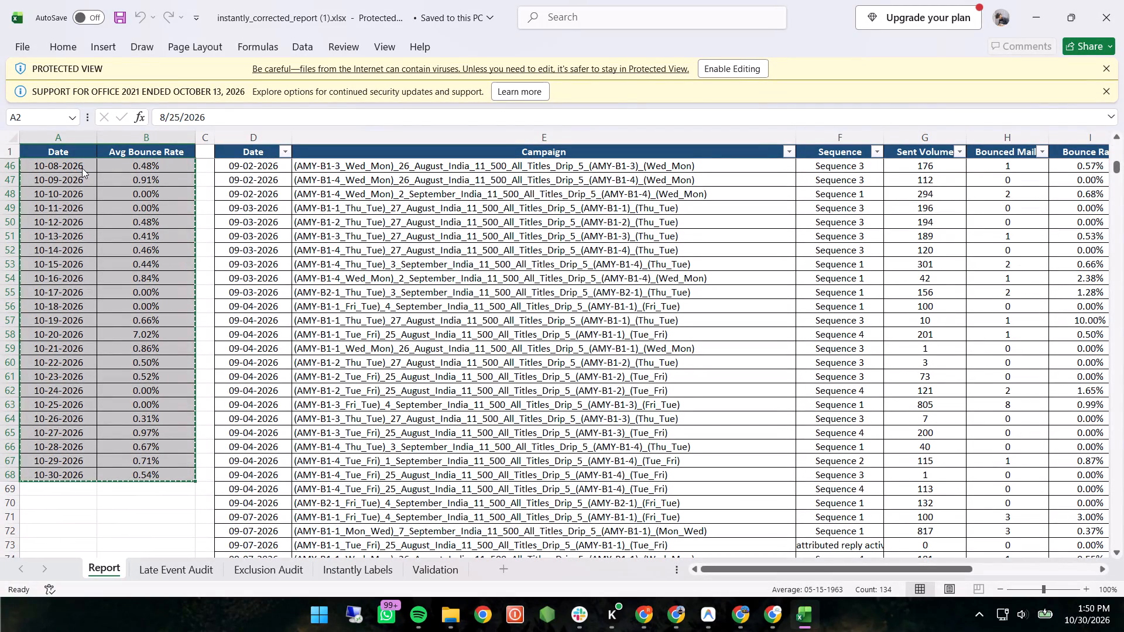
pyautogui.hotkey('ctrl', 'c')
pyautogui.hotkey('ctrl', 'c')
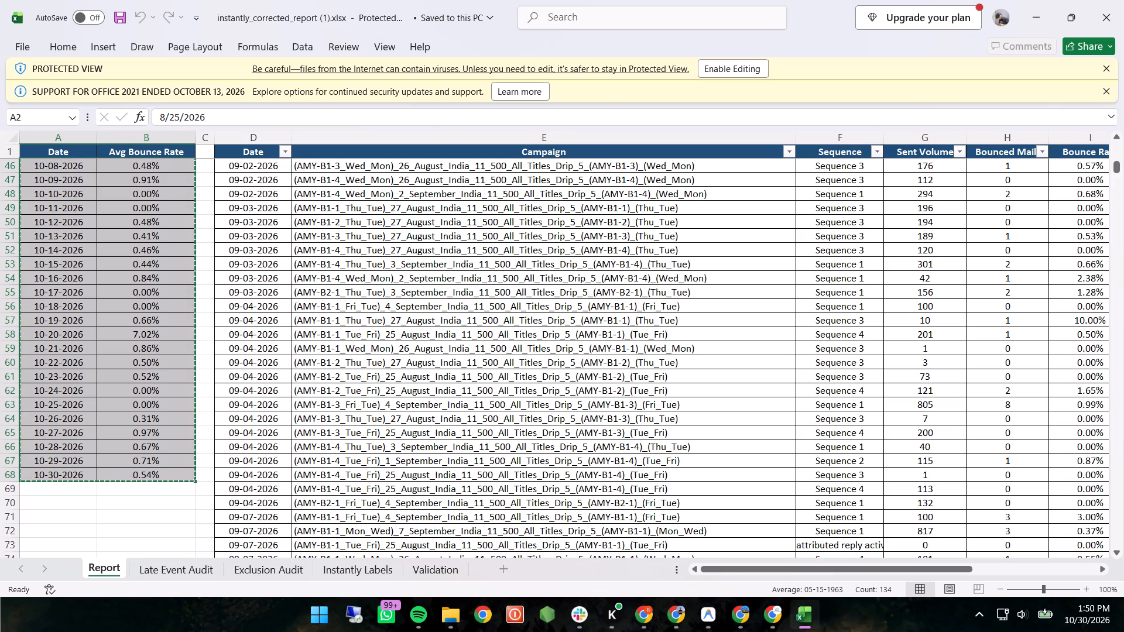
# Switch back to Campaign_Plan_Master_Tracker in Chrome, paste the daily average bounce rates at A2, and check the pasted rows through 10-30-2026.
pyautogui.click(648, 612)
pyautogui.scroll(5, 254, 418)
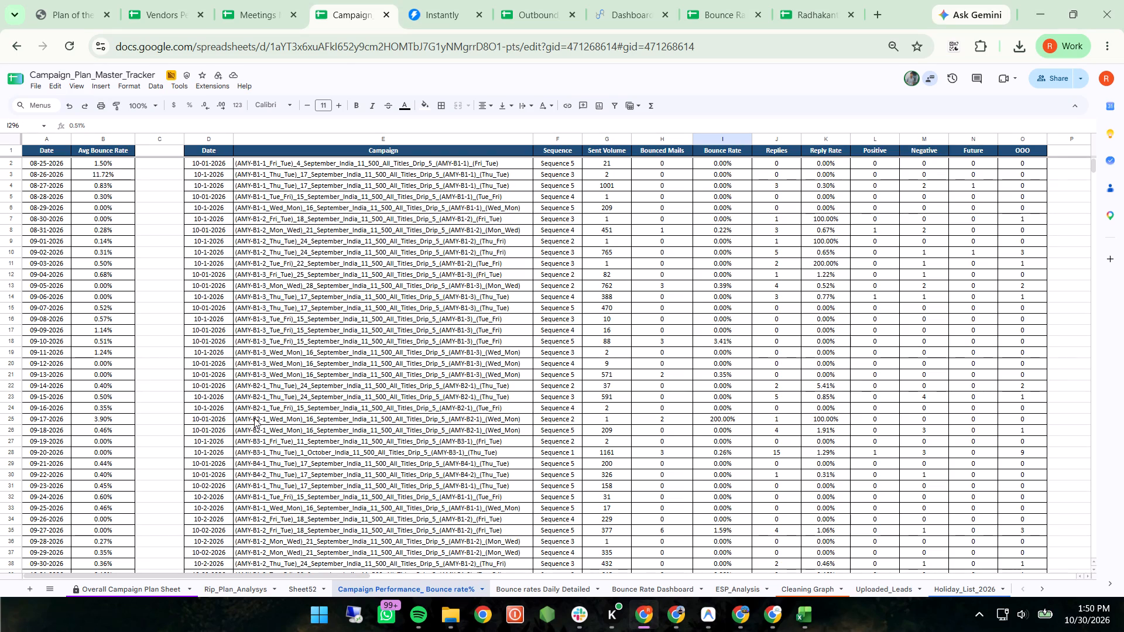
pyautogui.click(53, 162)
pyautogui.hotkey('ctrl', 'v')
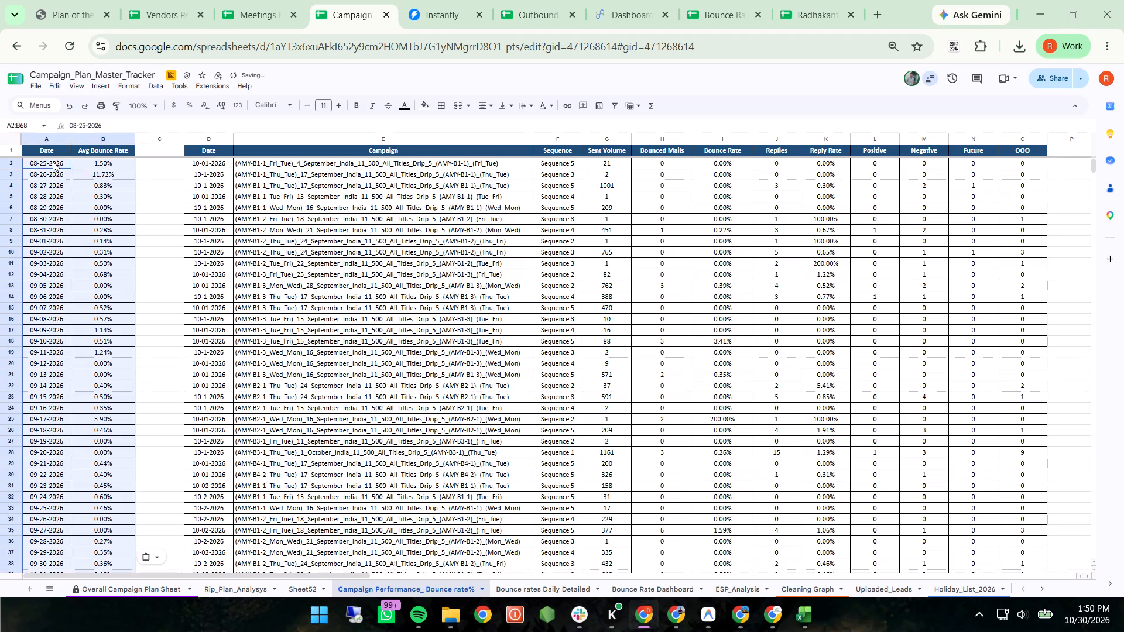
pyautogui.scroll(-5, 170, 284)
pyautogui.scroll(5, 170, 284)
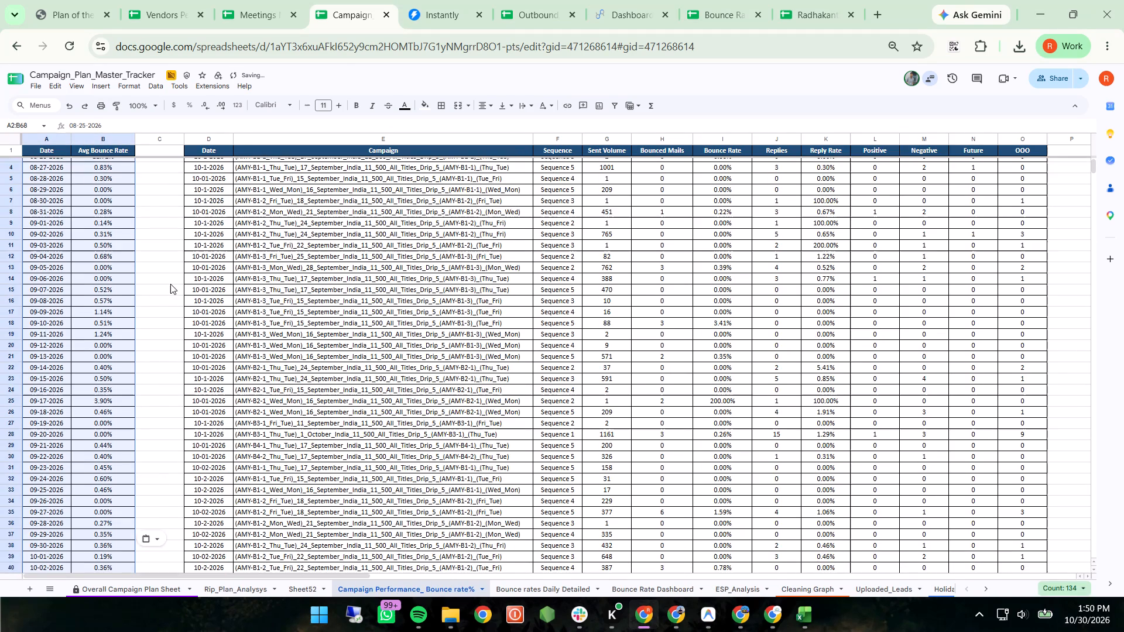
pyautogui.scroll(-6, 170, 284)
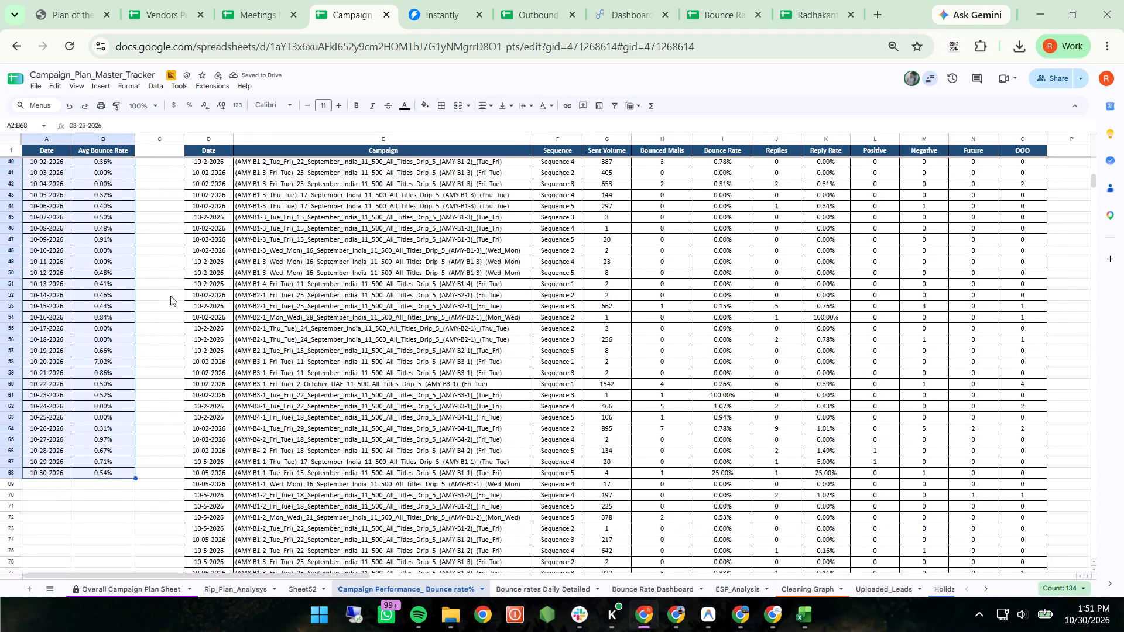
pyautogui.click(180, 424)
pyautogui.scroll(-1, 180, 424)
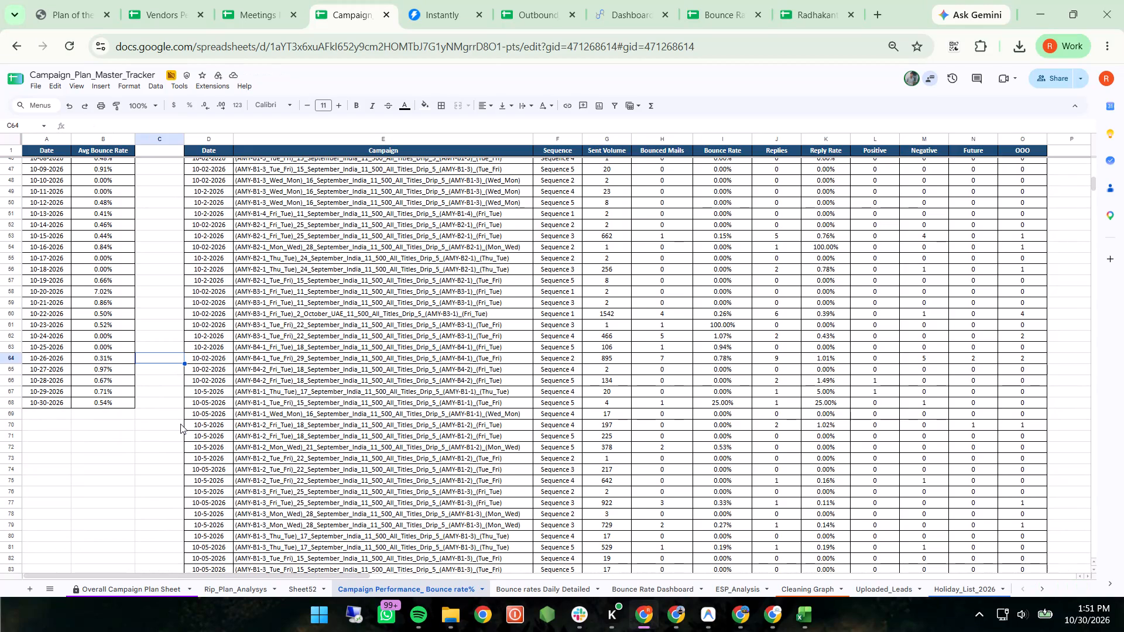
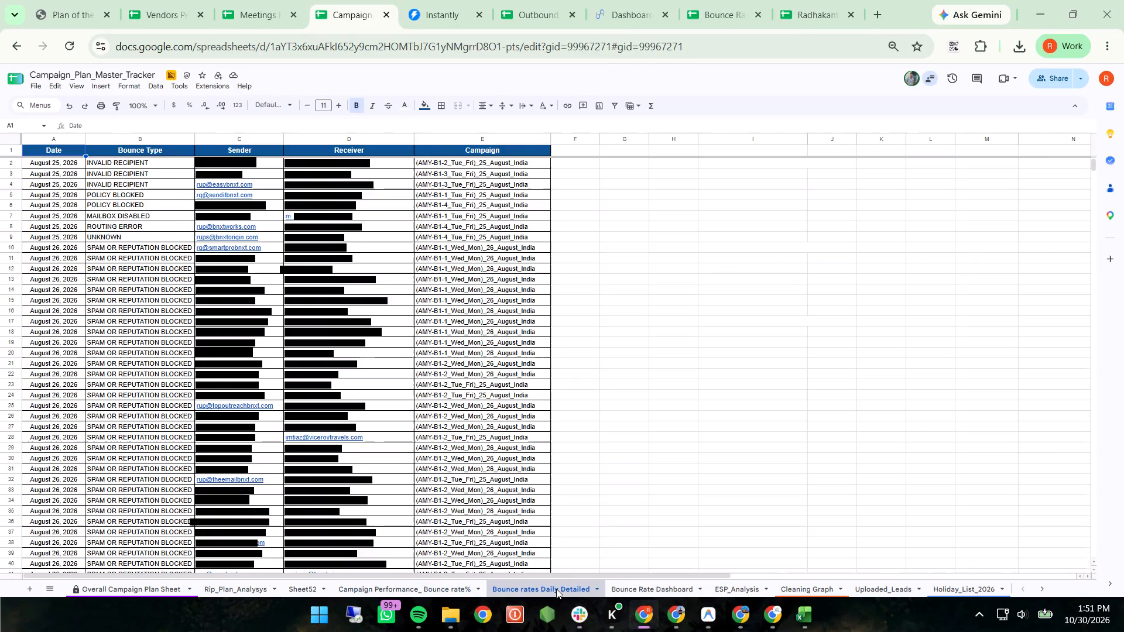
# On the Bounce Rate Dashboard sheet, copy the formatting of the October 28, 2026 row (56) onto the October 29, 2026 row (57).
pyautogui.click(629, 585)
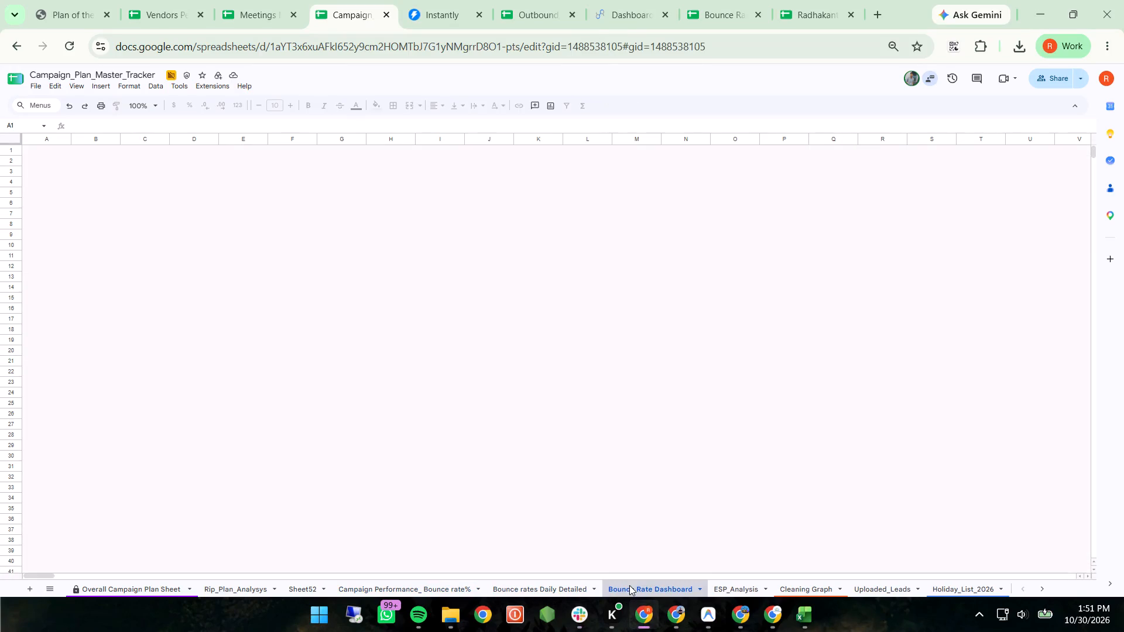
pyautogui.scroll(-3, 417, 438)
pyautogui.click(417, 438)
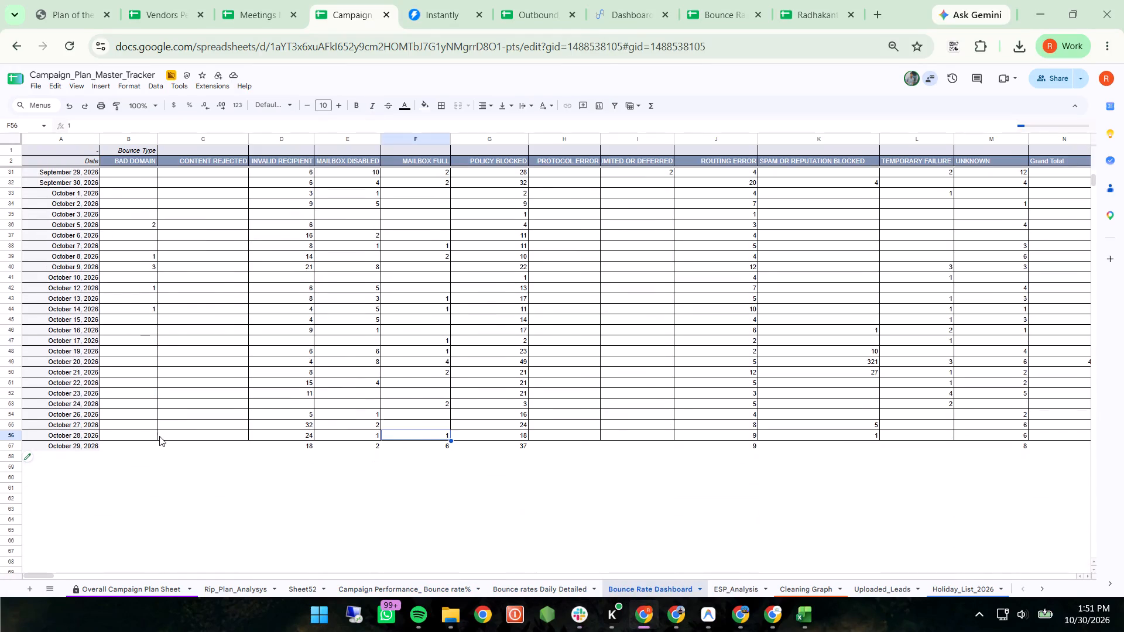
pyautogui.click(8, 433)
pyautogui.hscroll(-1, 8, 433)
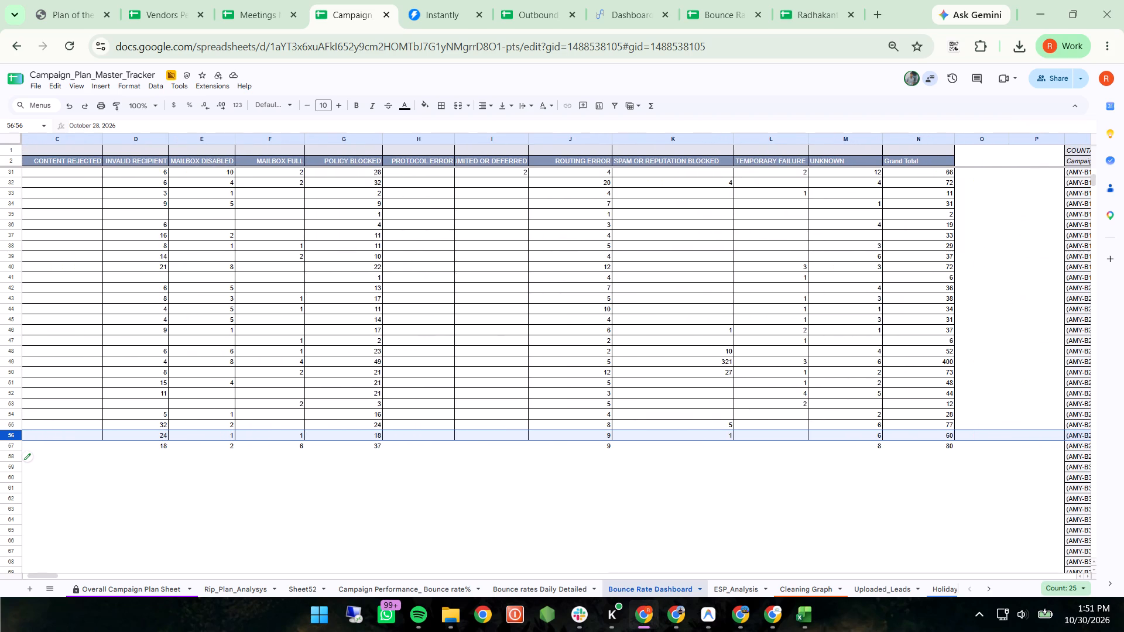
pyautogui.hscroll(-1, 8, 433)
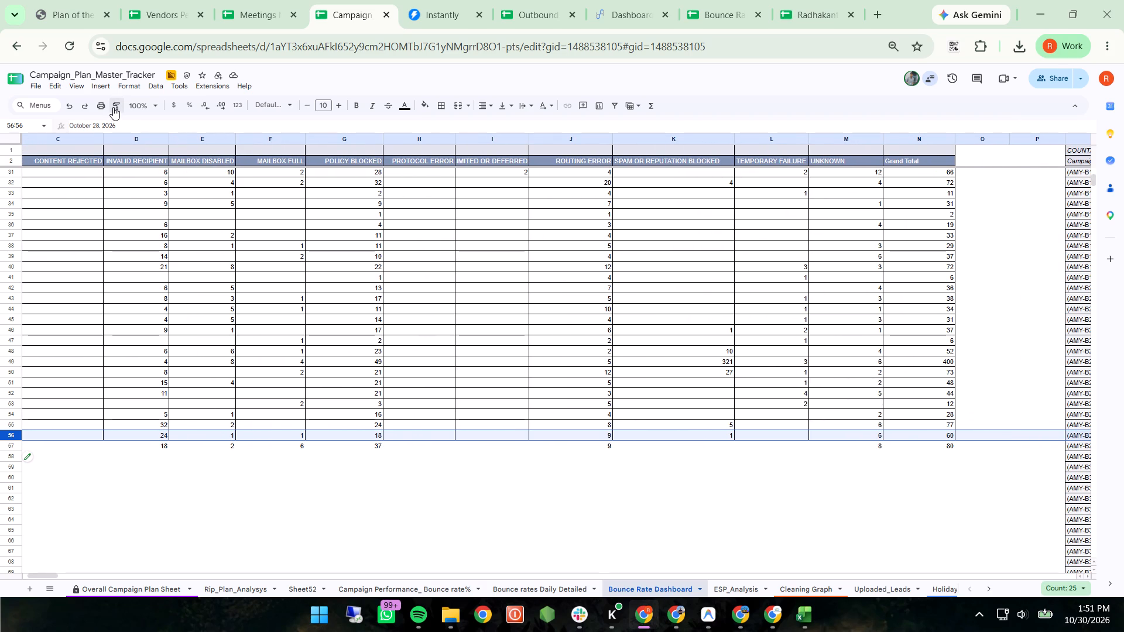
pyautogui.click(113, 107)
pyautogui.hscroll(3, 138, 302)
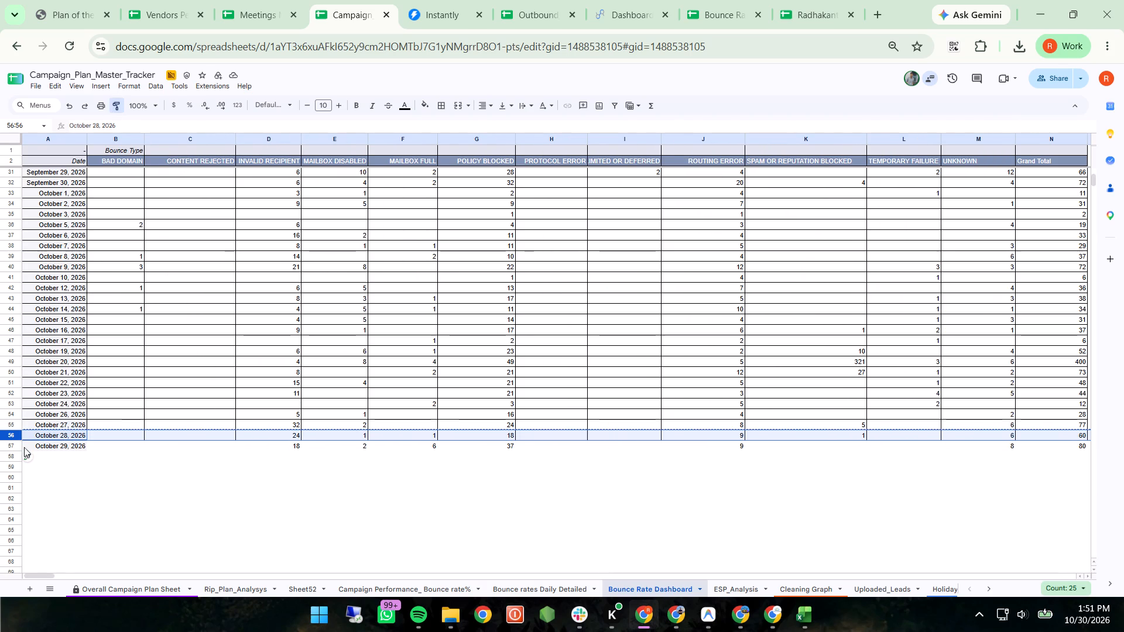
pyautogui.click(11, 445)
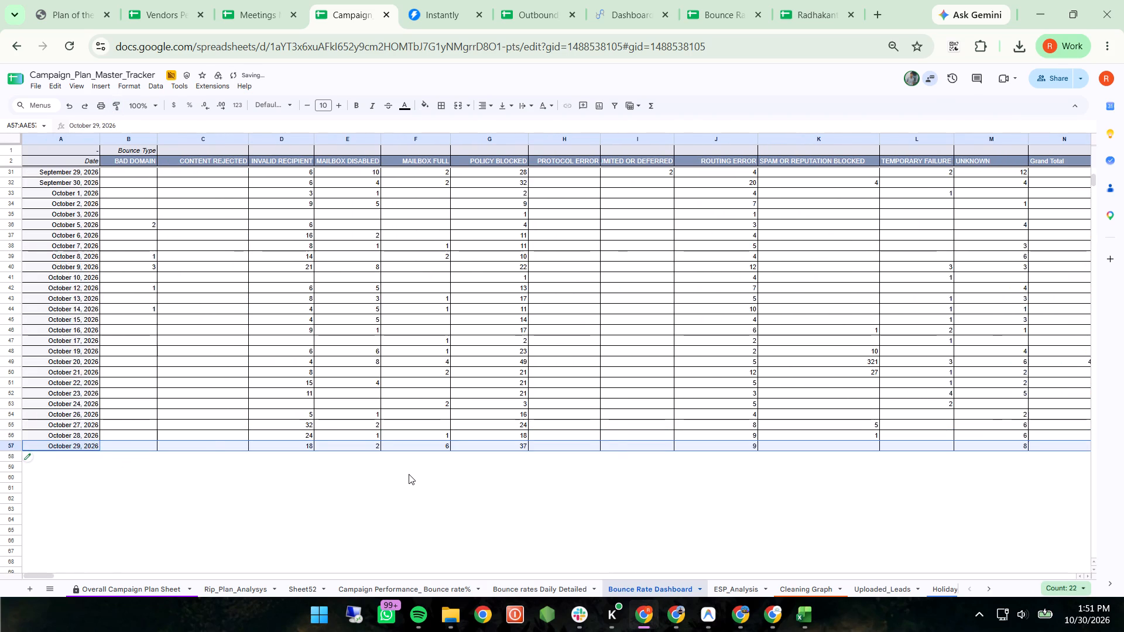
# In the bounce-type-by-campaign pivot table, copy the formatting of the AI_Sarvam_USA_4 row, Q86:AD86, onto the campaign rows 87 to 89.
pyautogui.hscroll(-5, 409, 474)
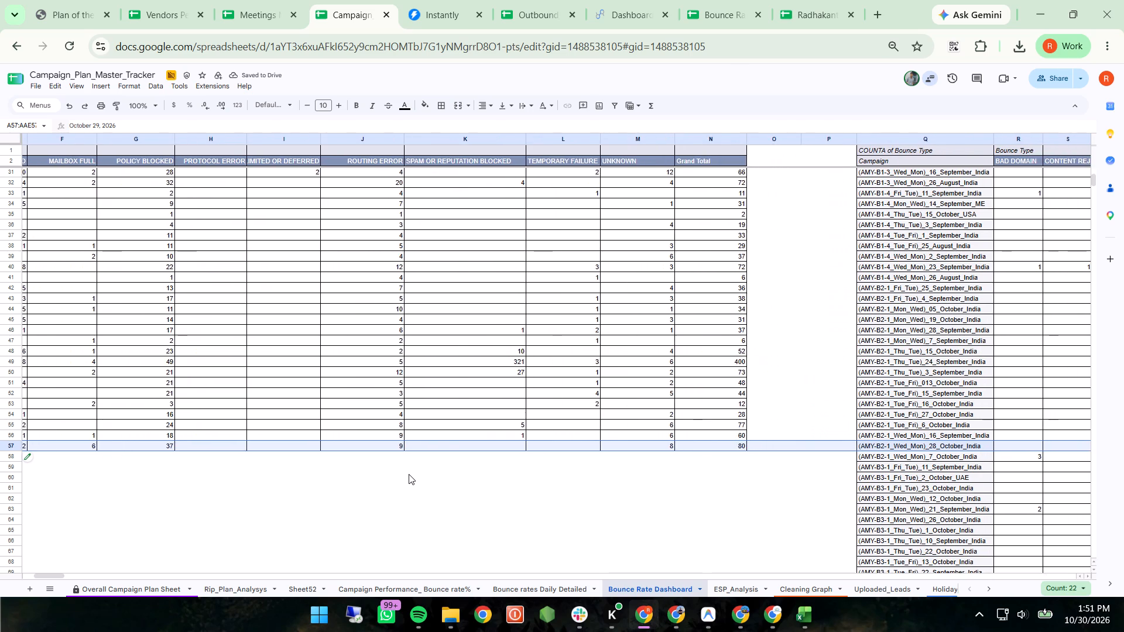
pyautogui.hscroll(-5, 409, 474)
pyautogui.scroll(-2, 409, 474)
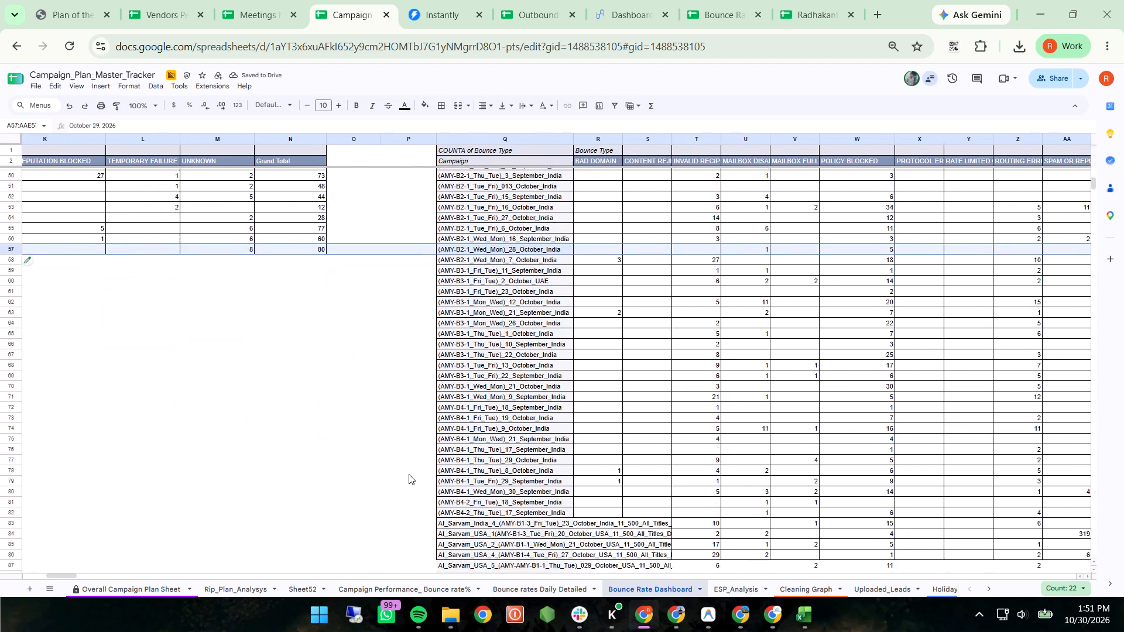
pyautogui.scroll(-2, 409, 474)
pyautogui.click(446, 391)
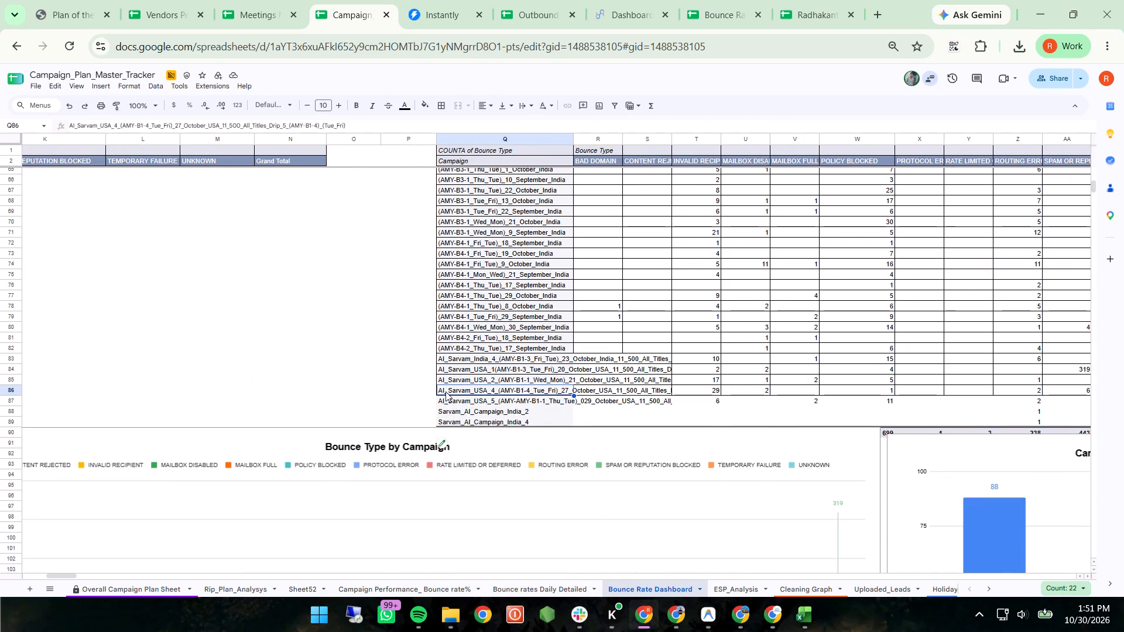
pyautogui.hotkey('shift', 'Right')
pyautogui.hotkey('shift', 'Right')
pyautogui.hotkey('shift', 'Right')
pyautogui.hotkey('shift', 'Right')
pyautogui.hotkey('shift', 'Right')
pyautogui.hotkey('shift', 'Right')
pyautogui.hotkey('shift', 'Right')
pyautogui.hscroll(-3, 446, 391)
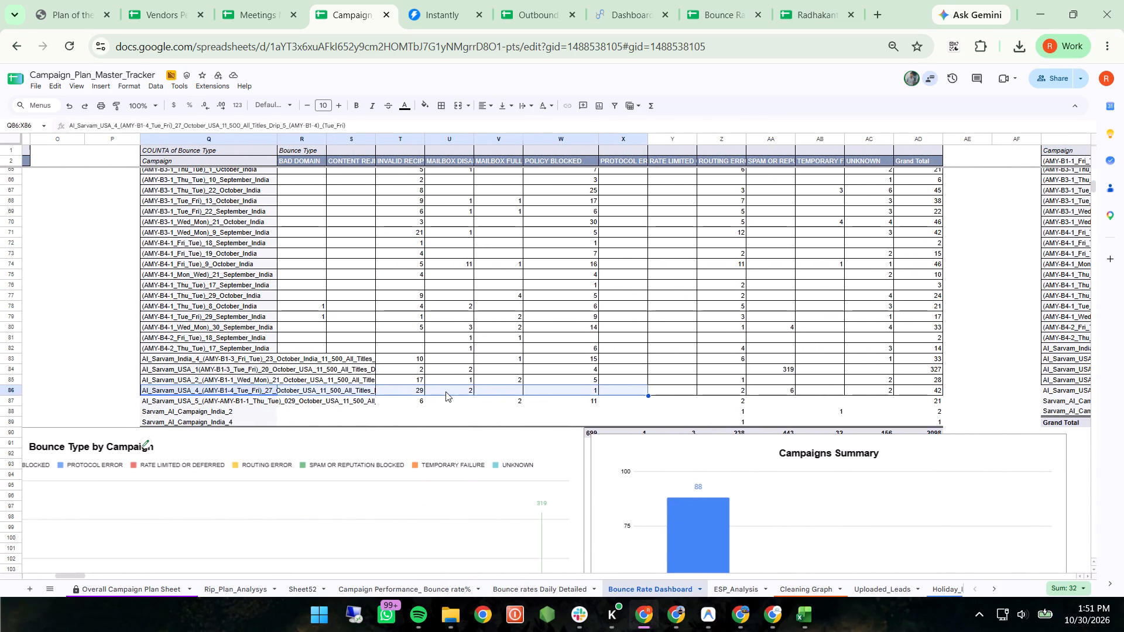
pyautogui.hotkey('shift', 'Right')
pyautogui.hotkey('shift', 'Right')
pyautogui.hotkey('shift', 'Right')
pyautogui.hotkey('shift', 'Right')
pyautogui.hotkey('shift', 'Right')
pyautogui.hotkey('shift', 'Right')
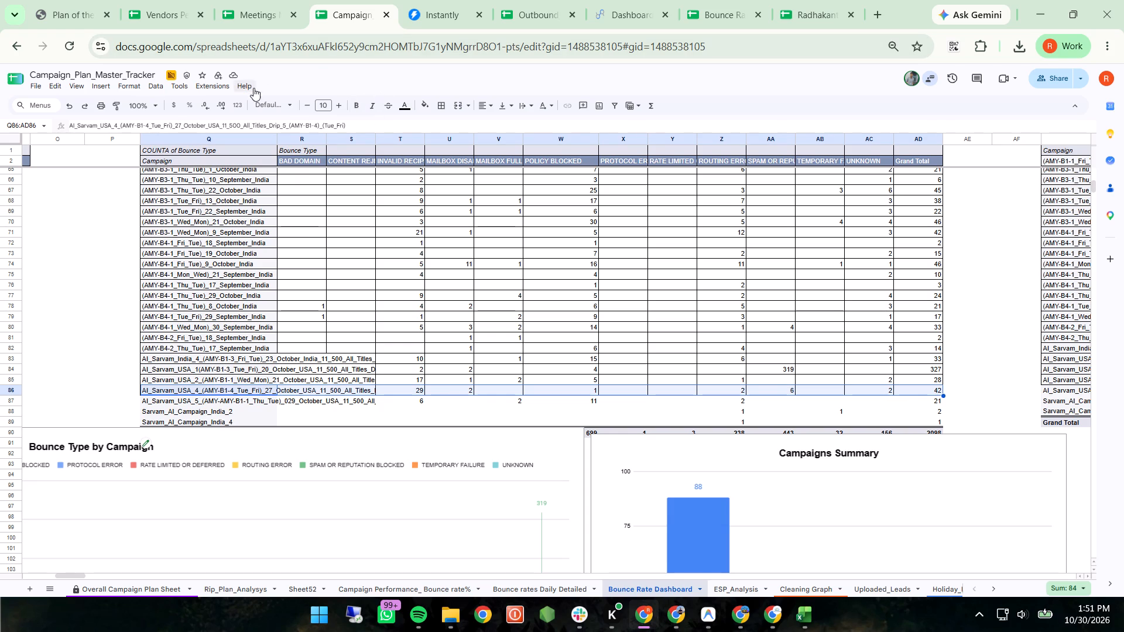
pyautogui.click(117, 103)
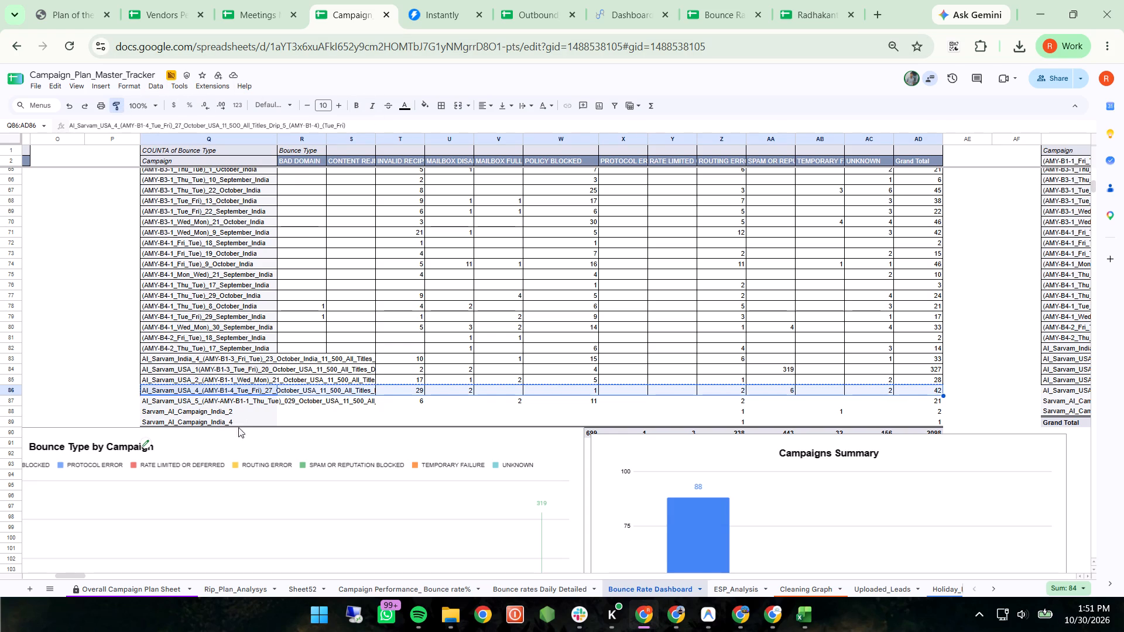
pyautogui.moveTo(205, 397); pyautogui.dragTo(209, 411)
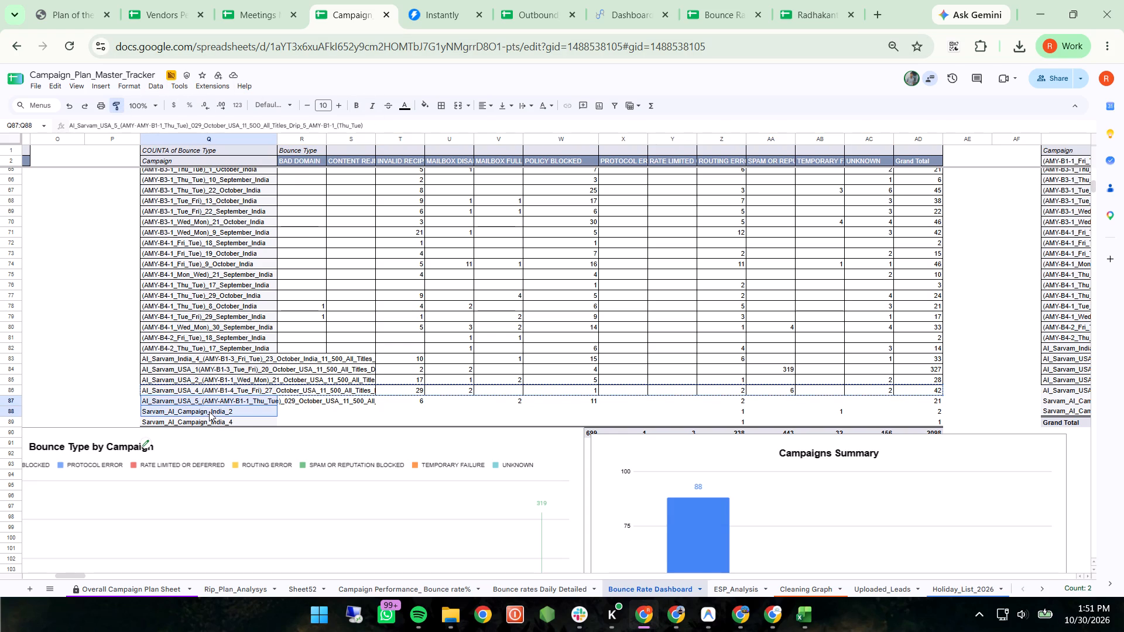
pyautogui.moveTo(209, 411); pyautogui.dragTo(215, 426)
# Move the Bounce Type by Campaign chart down about two rows, clear of the pivot table's Grand Total row.
pyautogui.scroll(-1, 345, 367)
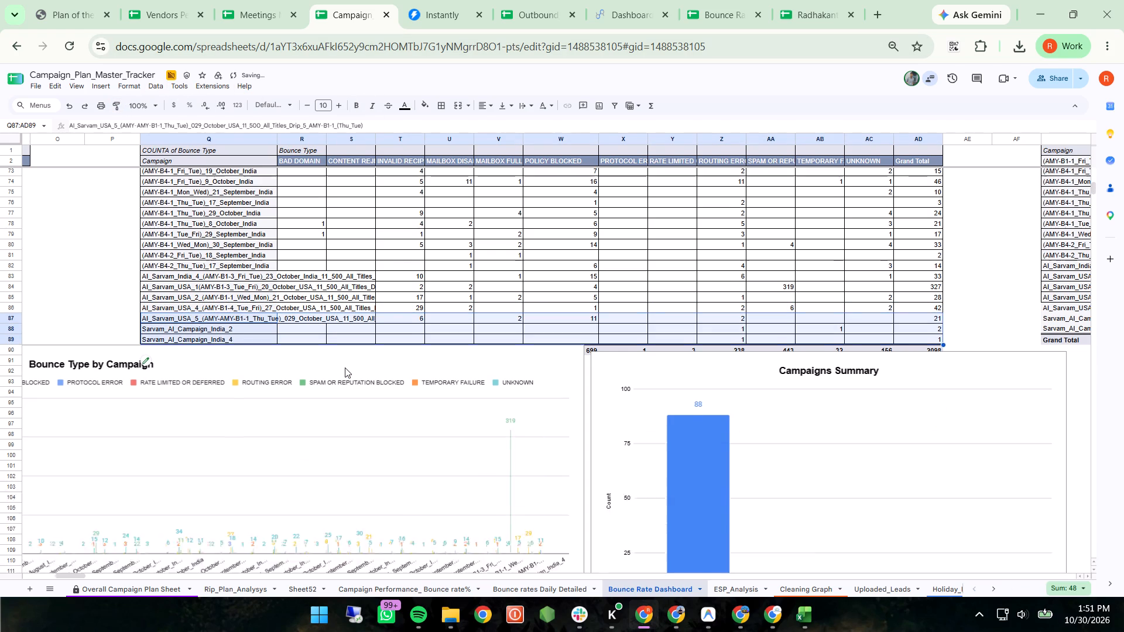
pyautogui.scroll(-1, 345, 367)
pyautogui.click(342, 382)
pyautogui.moveTo(342, 382); pyautogui.dragTo(344, 410)
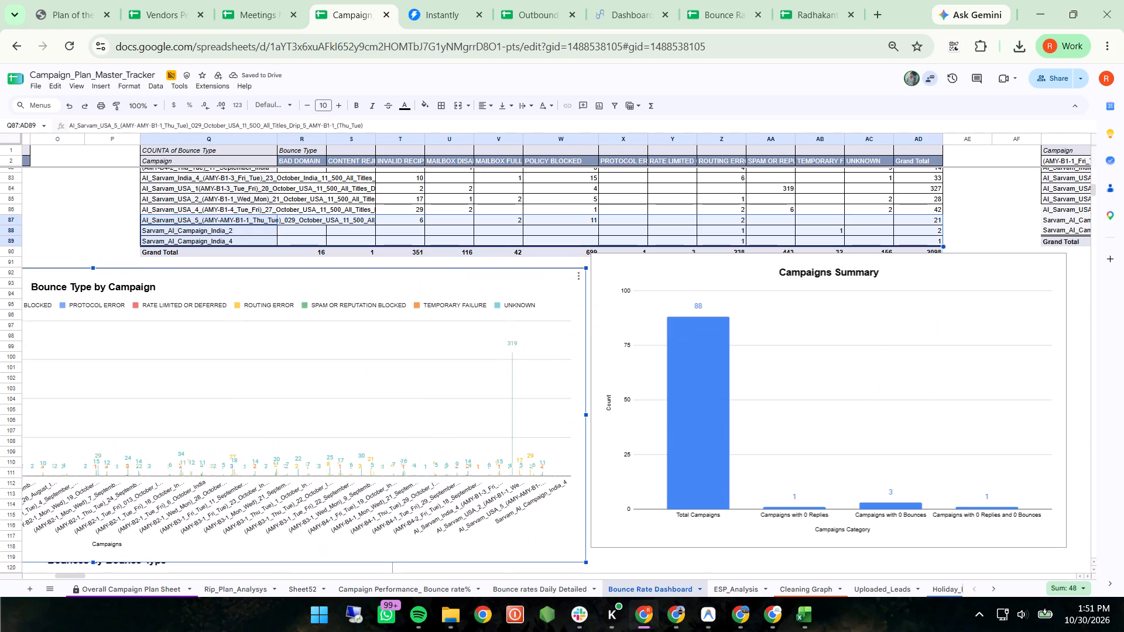
pyautogui.moveTo(344, 410); pyautogui.dragTo(343, 409)
# In the campaign bounce count table, copy the formatting of the AI_Sarvam_USA_4 row, AG85:AH85, onto the campaign rows 86 to 88.
pyautogui.scroll(1, 343, 409)
pyautogui.hscroll(-1, 343, 409)
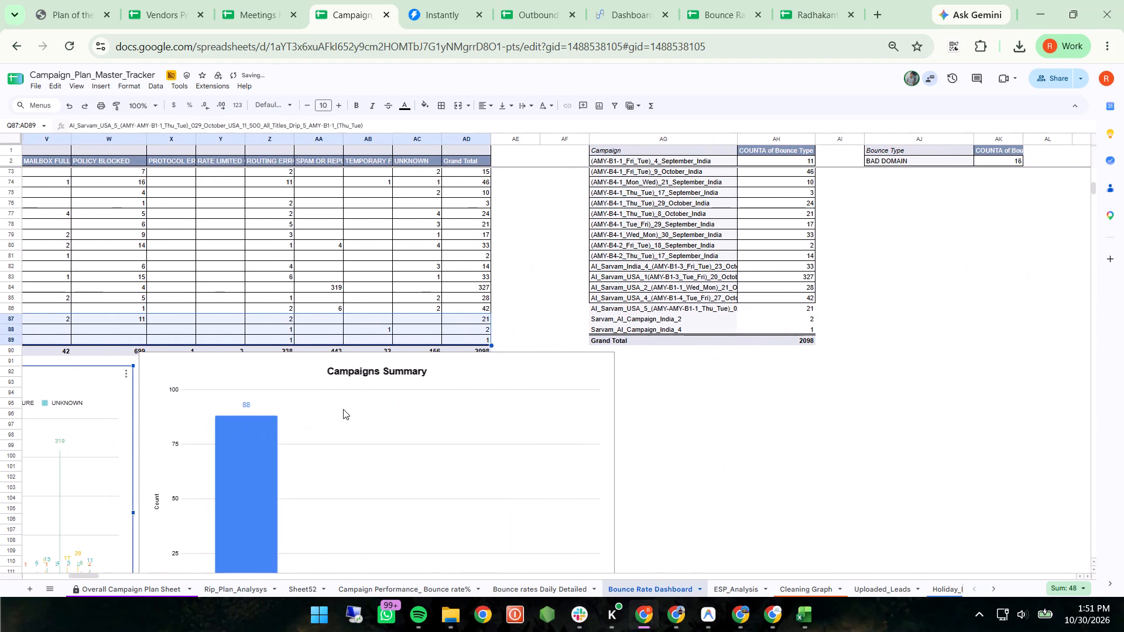
pyautogui.click(632, 298)
pyautogui.hotkey('shift', 'Right')
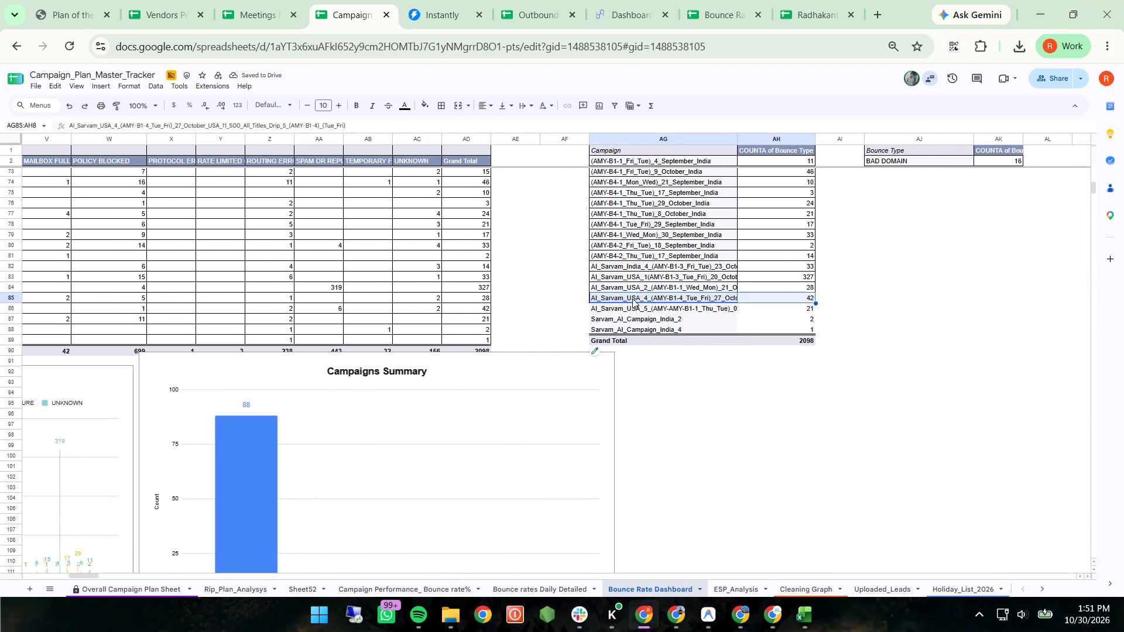
pyautogui.click(117, 102)
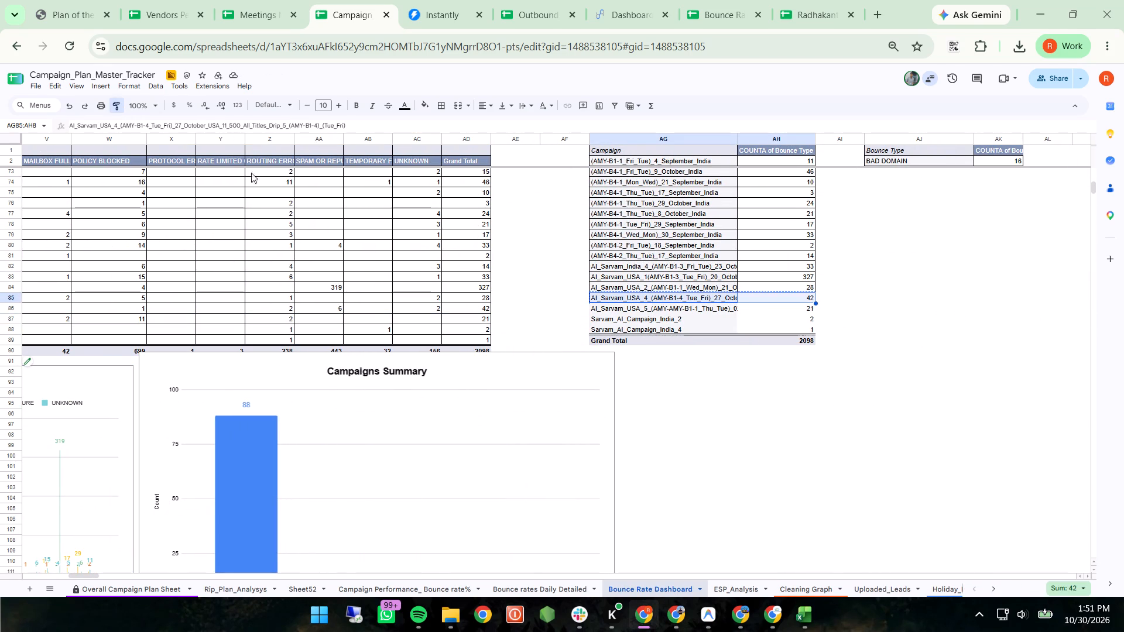
pyautogui.moveTo(602, 309); pyautogui.dragTo(609, 326)
pyautogui.click(1024, 377)
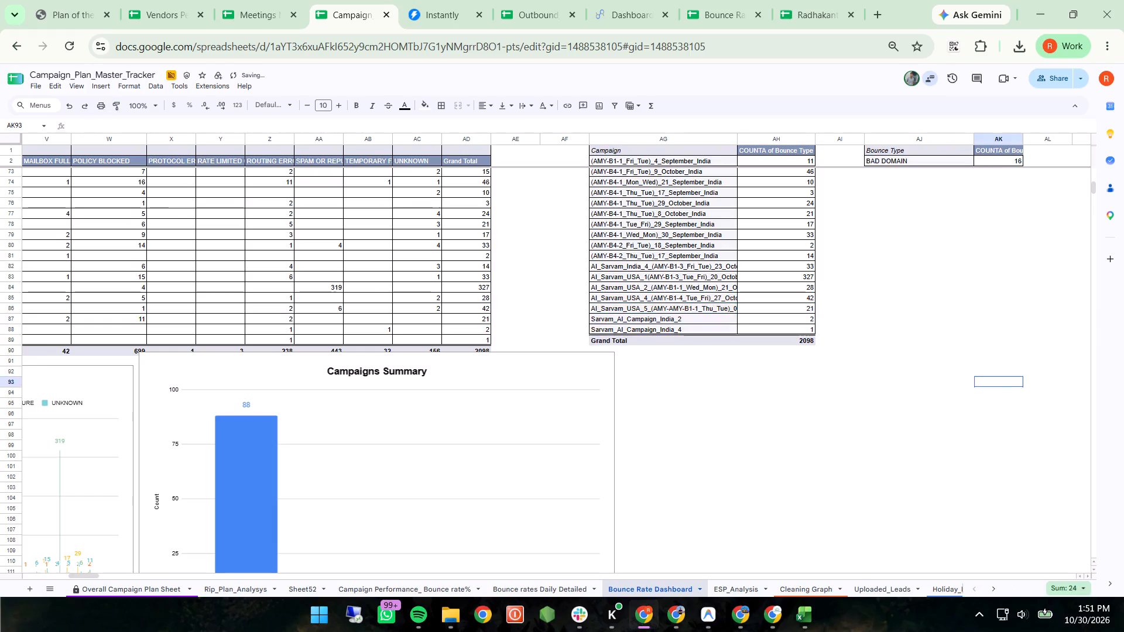
# Review the dashboard's bounce type and campaign summary tables, plus the charts by date, by campaign and for campaign totals.
pyautogui.scroll(9, 1024, 377)
pyautogui.hscroll(-5, 1024, 377)
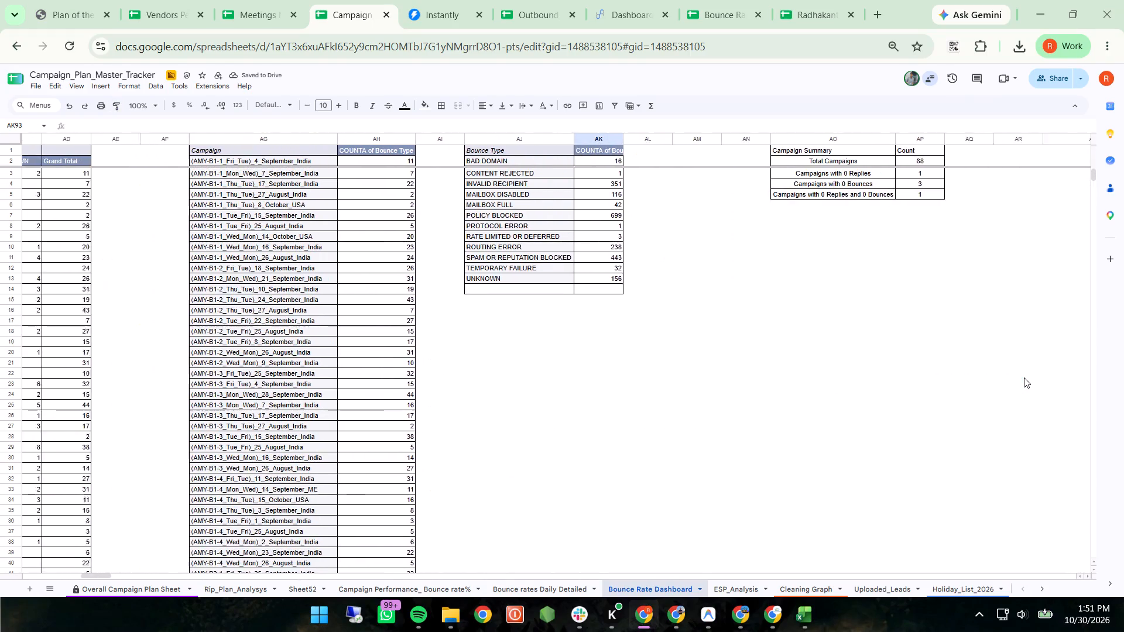
pyautogui.hscroll(-2, 1024, 377)
pyautogui.scroll(-2, 1024, 377)
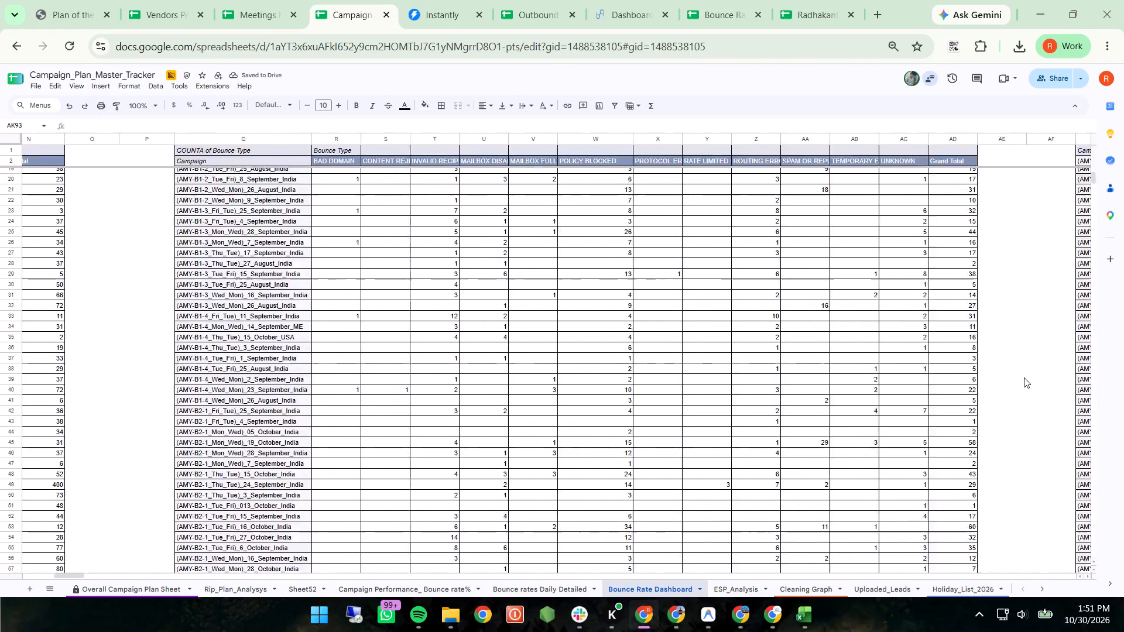
pyautogui.scroll(-5, 1024, 377)
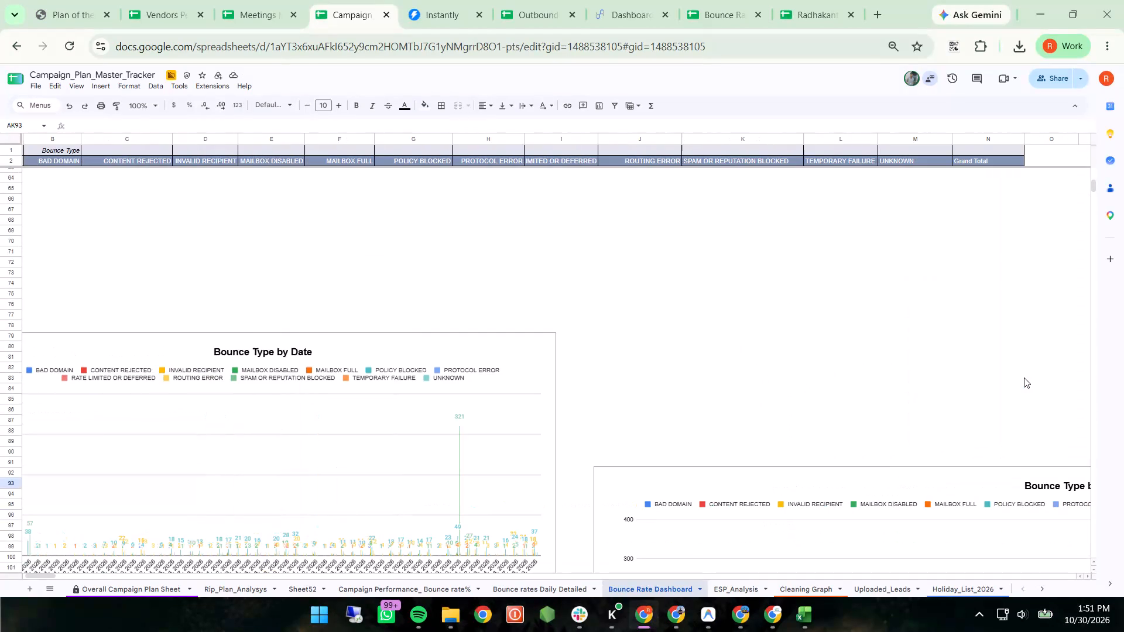
pyautogui.scroll(-1, 1024, 377)
pyautogui.click(615, 402)
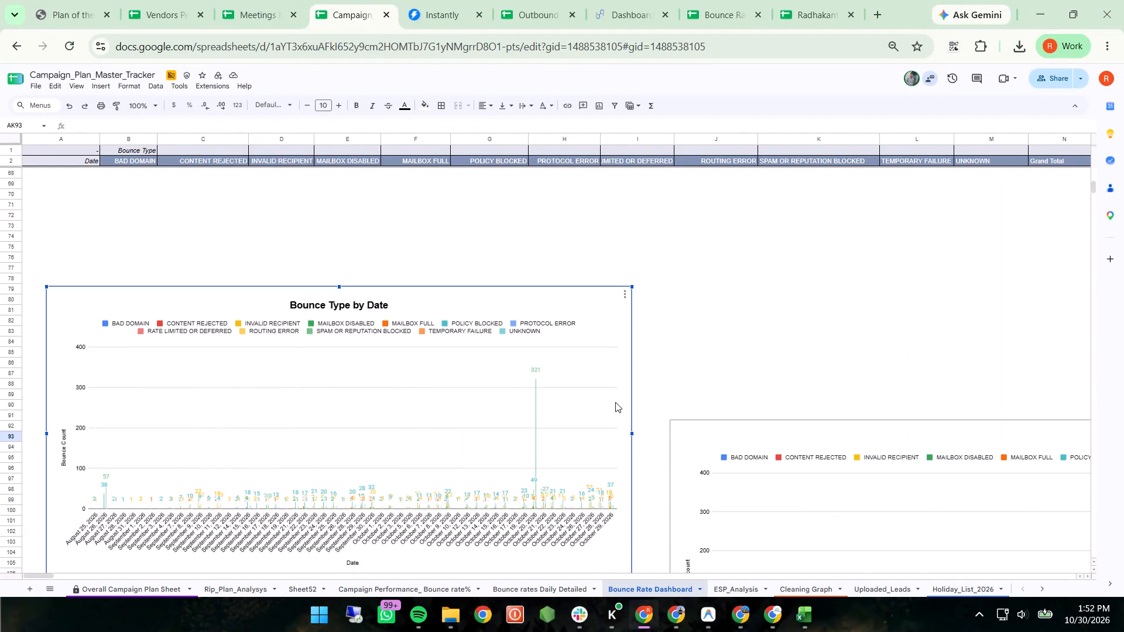
pyautogui.scroll(-1, 615, 402)
pyautogui.hscroll(-4, 615, 402)
pyautogui.scroll(-1, 615, 402)
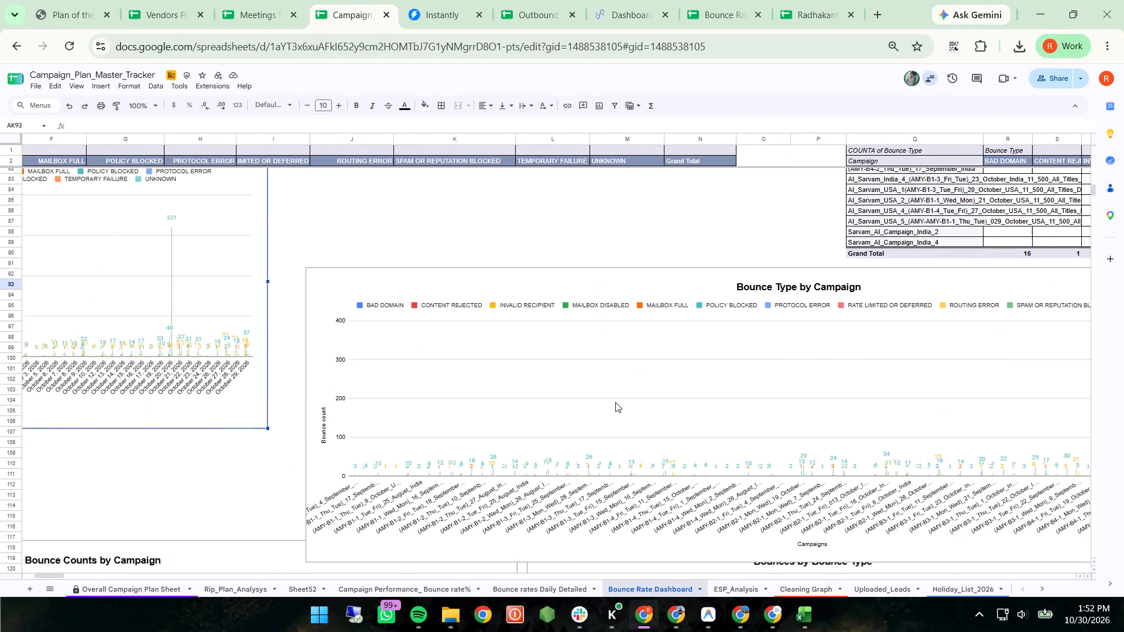
pyautogui.scroll(-1, 615, 402)
pyautogui.hscroll(-5, 615, 402)
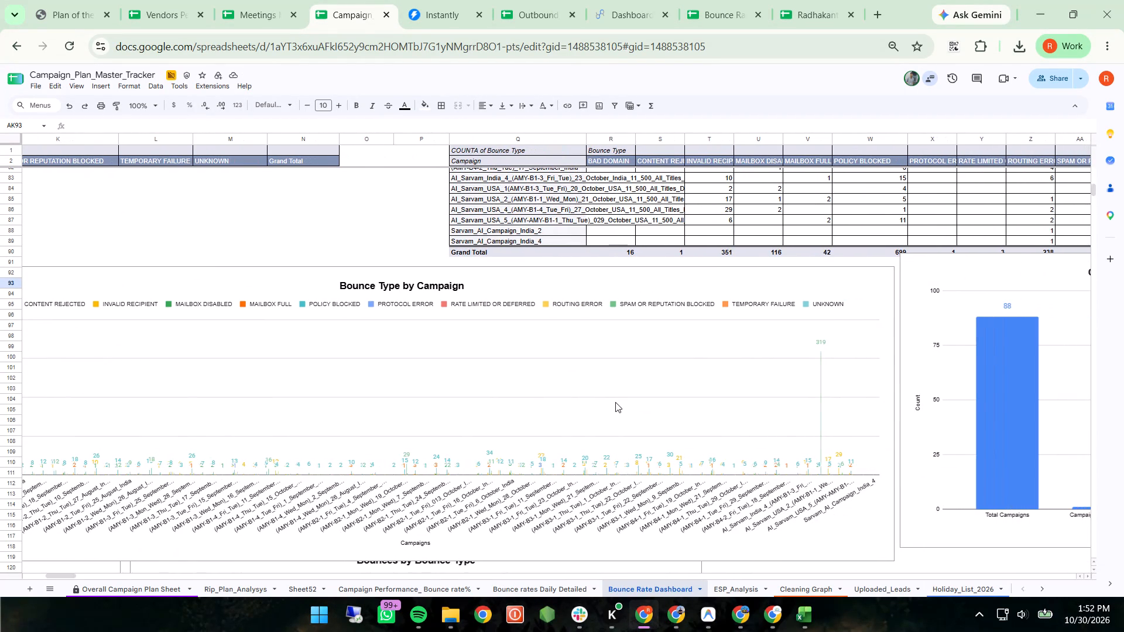
pyautogui.hscroll(-5, 615, 402)
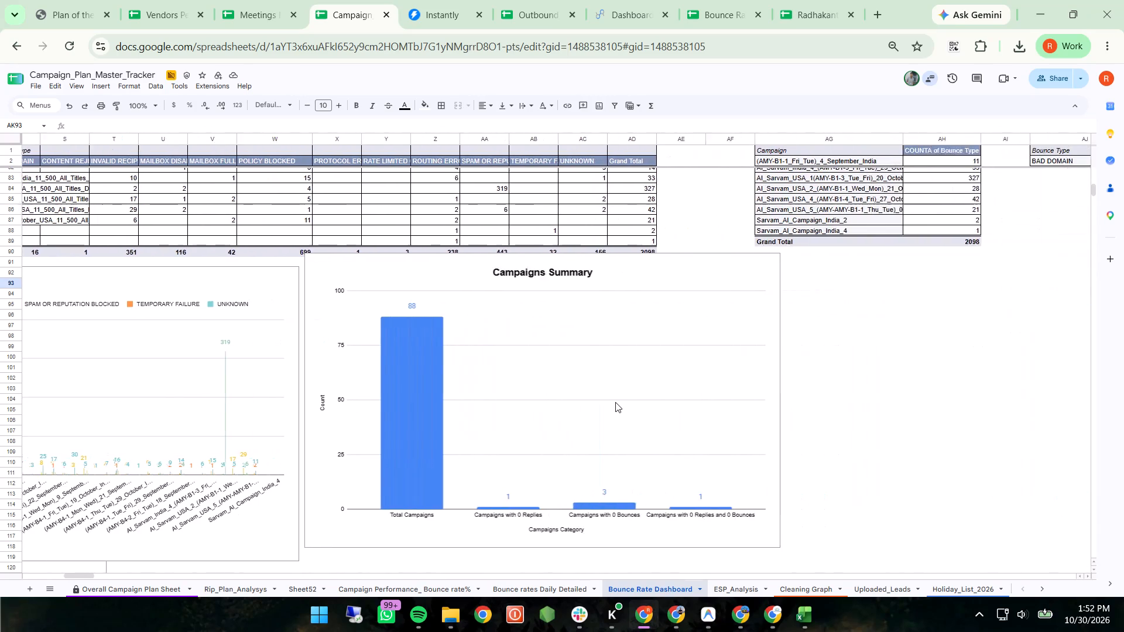
pyautogui.scroll(-3, 615, 402)
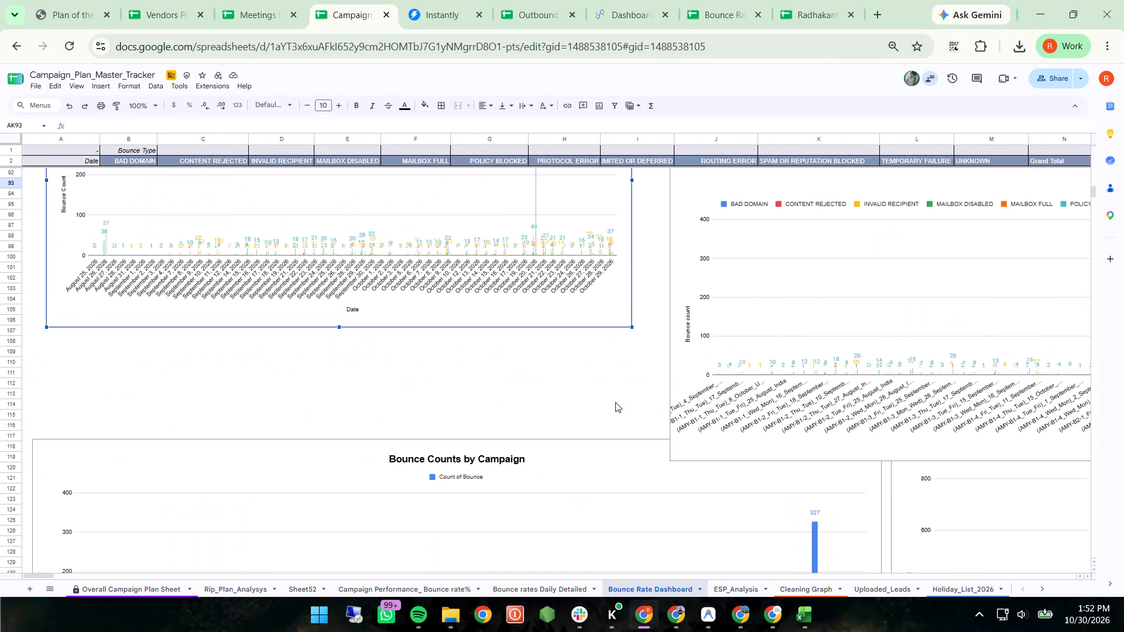
pyautogui.scroll(-2, 615, 402)
pyautogui.scroll(3, 615, 402)
pyautogui.scroll(-2, 615, 402)
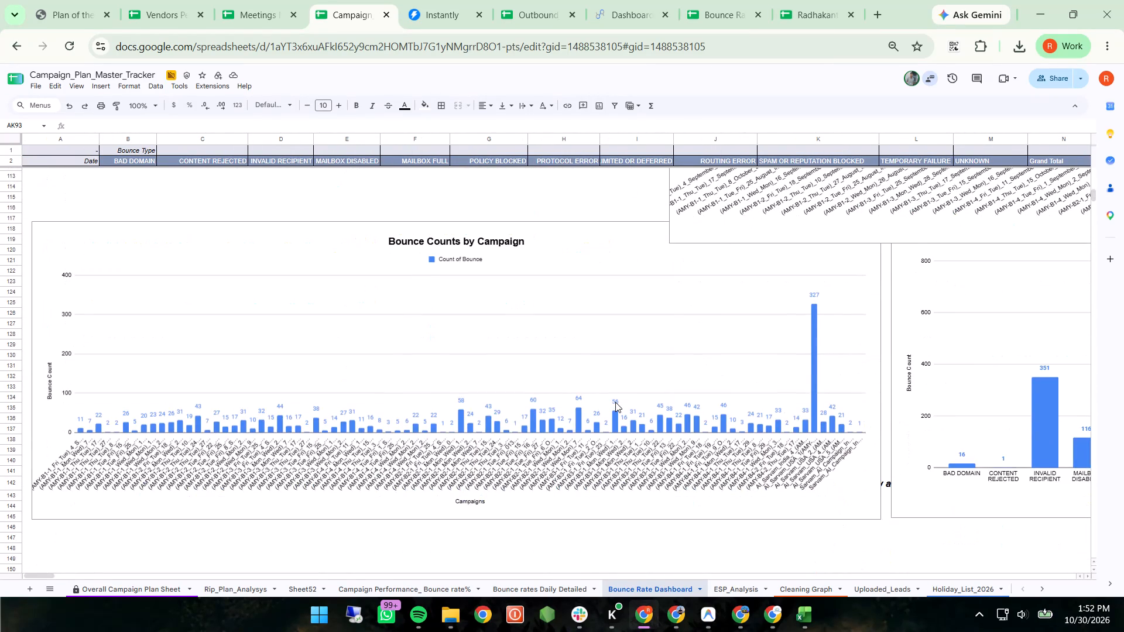
pyautogui.scroll(-1, 615, 402)
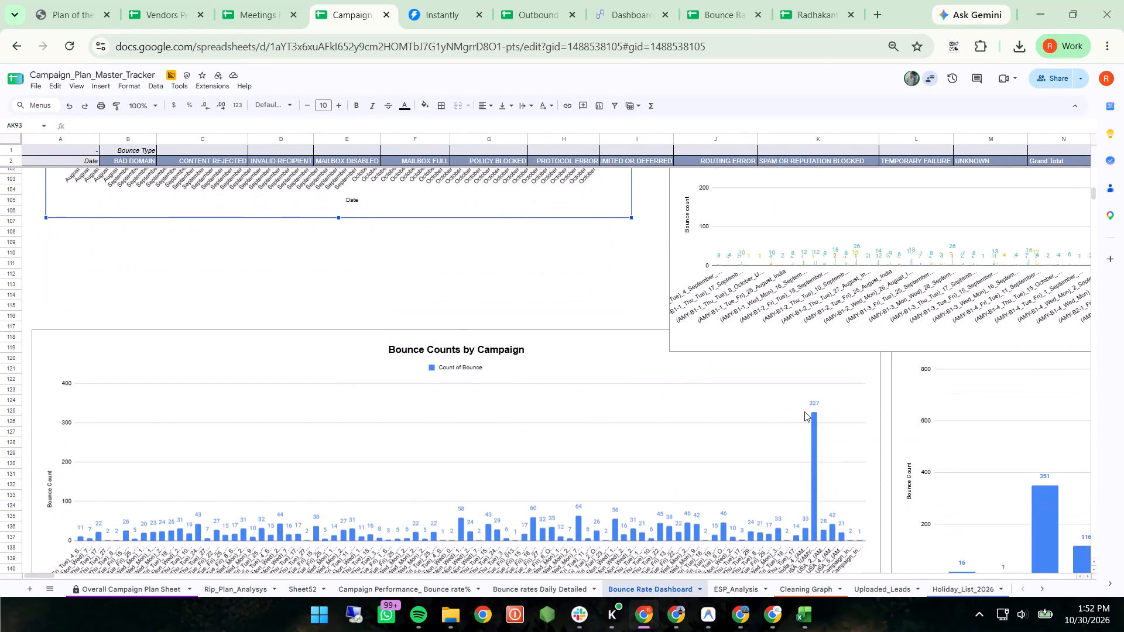
# Open the Bounce Counts by Campaign chart's settings to check its data range, and compare the neighbouring charts and campaign table's last rows.
pyautogui.click(804, 411)
pyautogui.scroll(1, 862, 324)
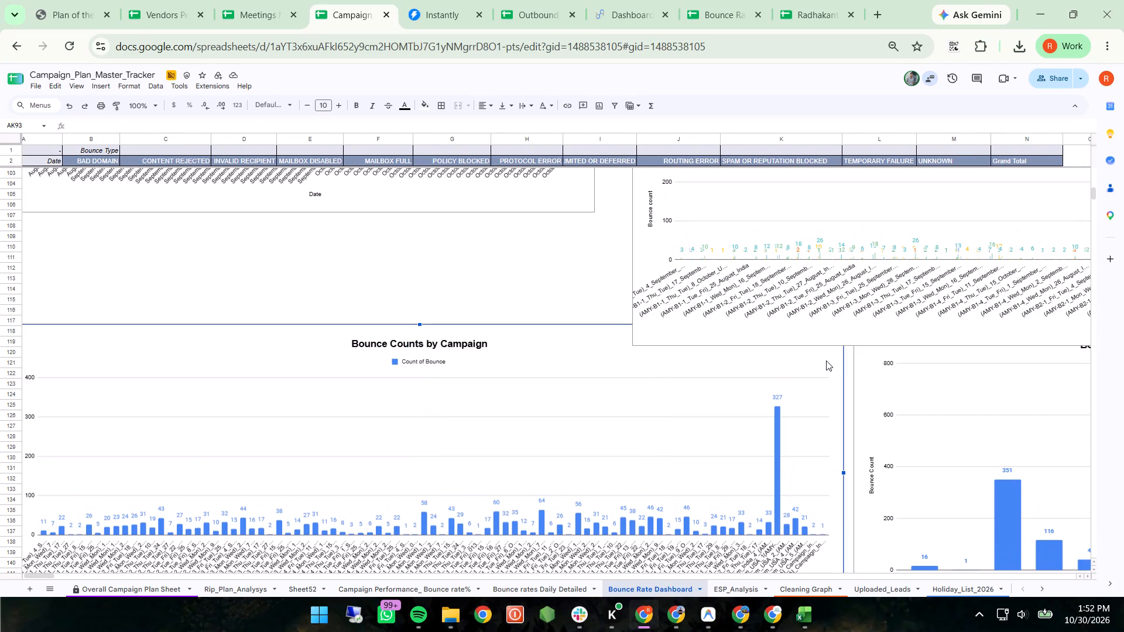
pyautogui.doubleClick(826, 360)
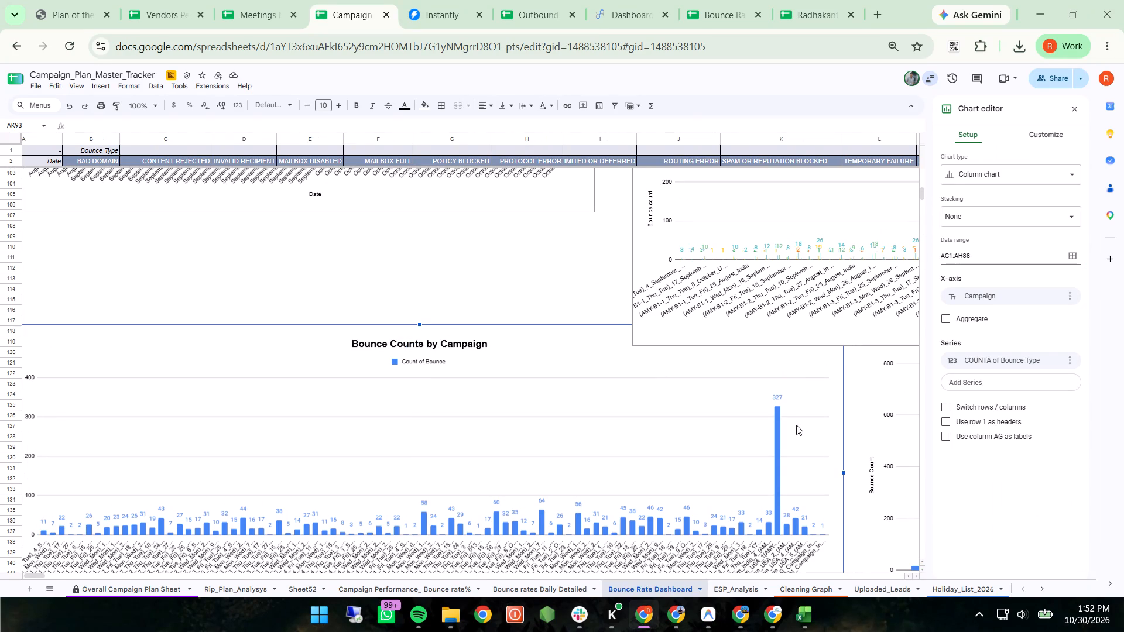
pyautogui.scroll(3, 589, 340)
pyautogui.scroll(-1, 589, 340)
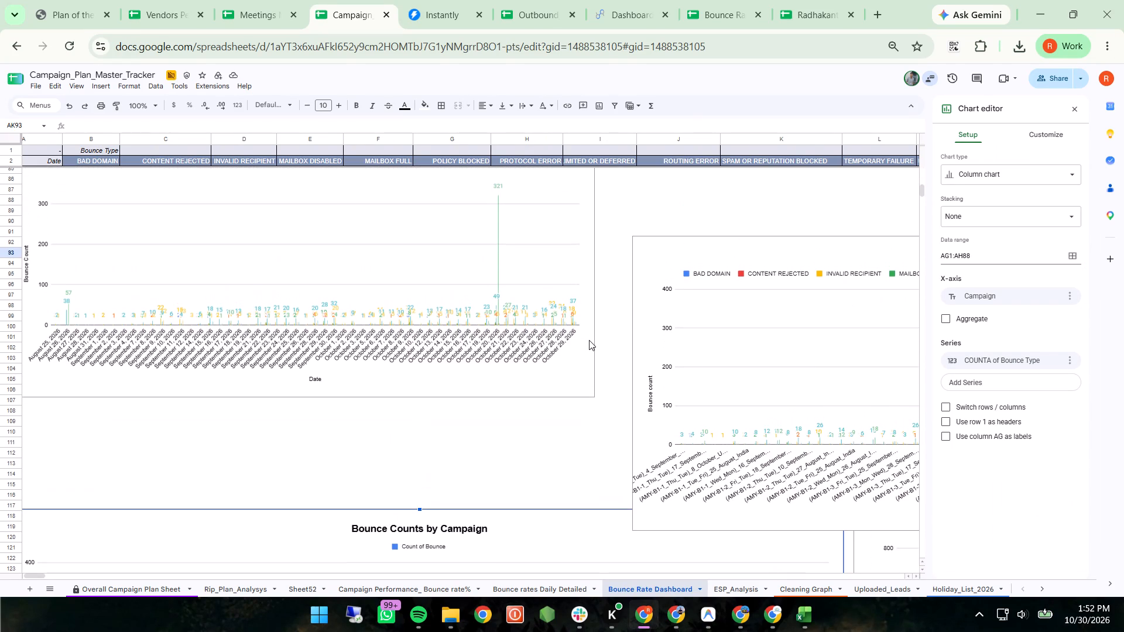
pyautogui.scroll(-1, 589, 340)
pyautogui.scroll(6, 589, 340)
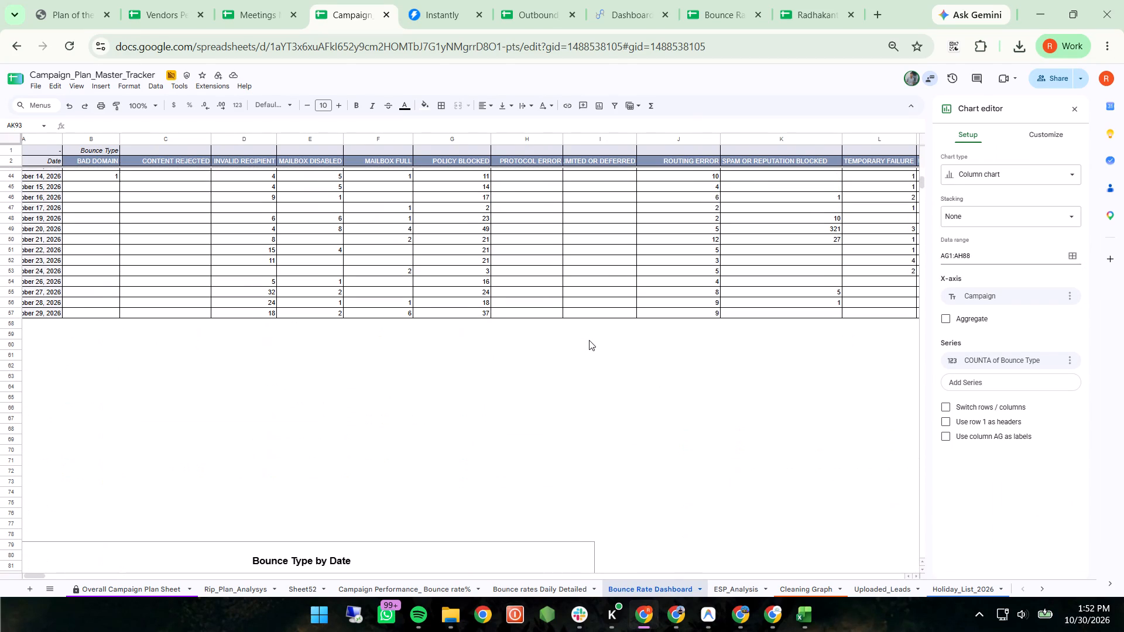
pyautogui.hscroll(-4, 589, 340)
pyautogui.scroll(-3, 589, 340)
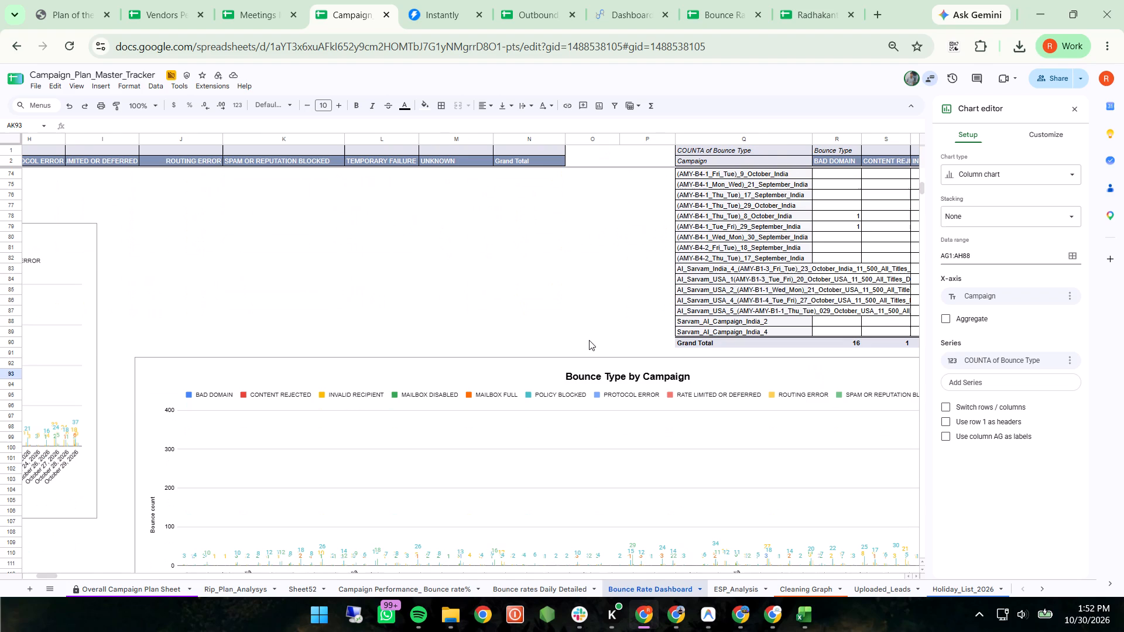
pyautogui.click(732, 332)
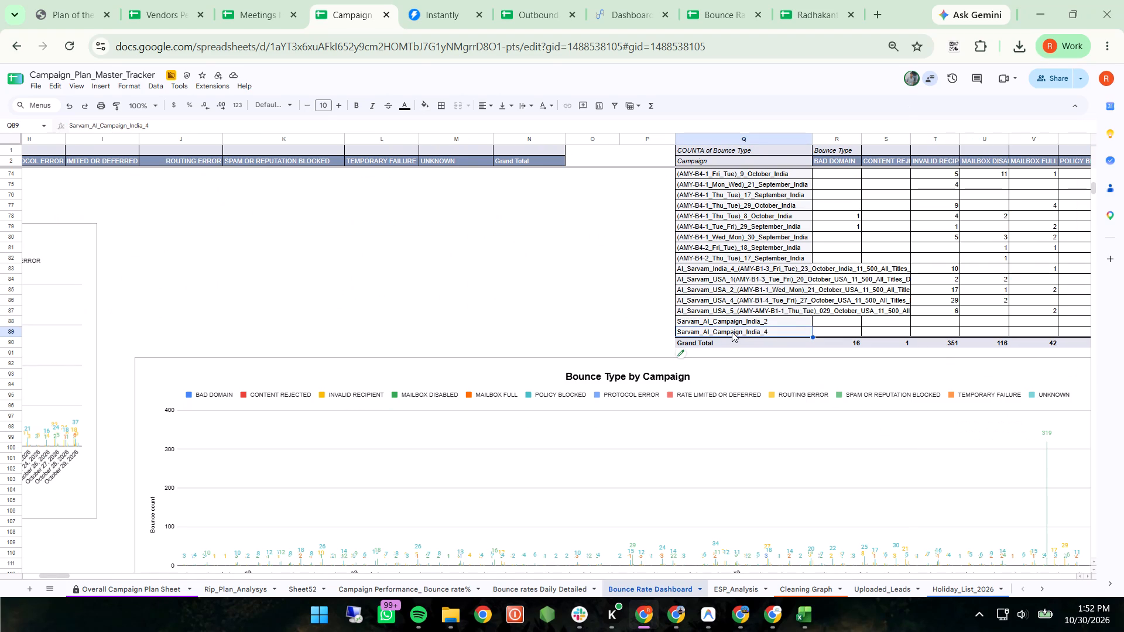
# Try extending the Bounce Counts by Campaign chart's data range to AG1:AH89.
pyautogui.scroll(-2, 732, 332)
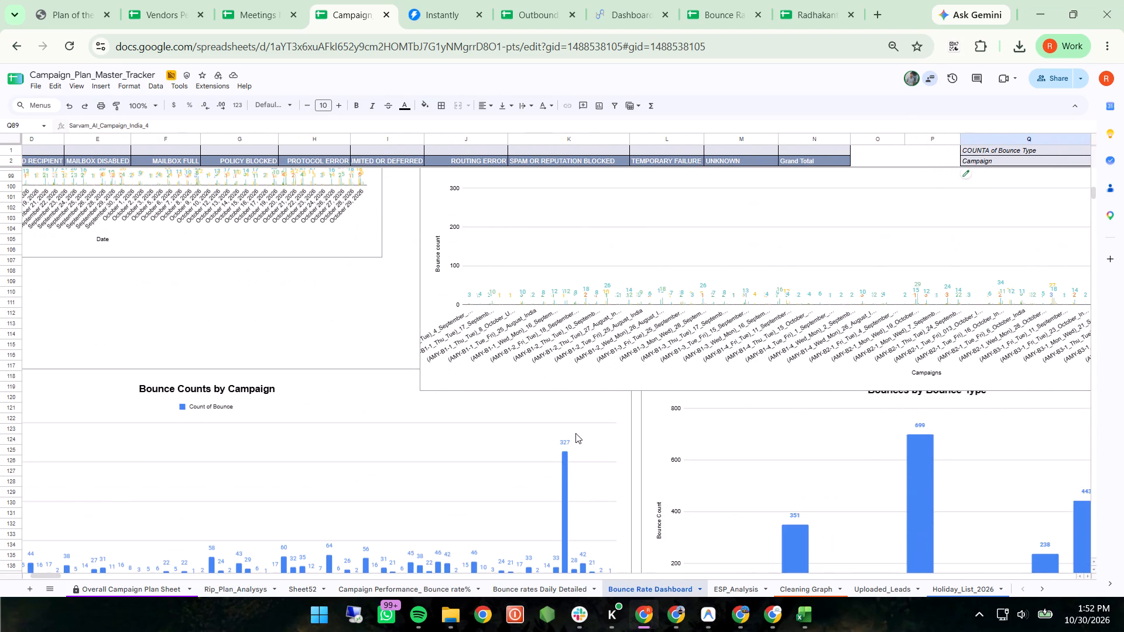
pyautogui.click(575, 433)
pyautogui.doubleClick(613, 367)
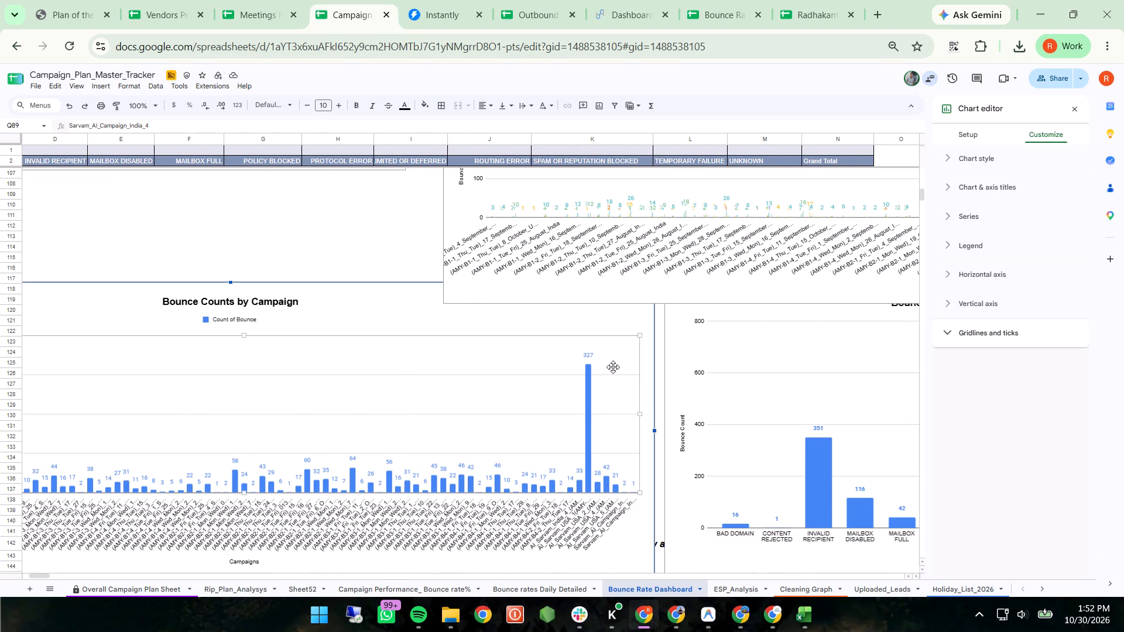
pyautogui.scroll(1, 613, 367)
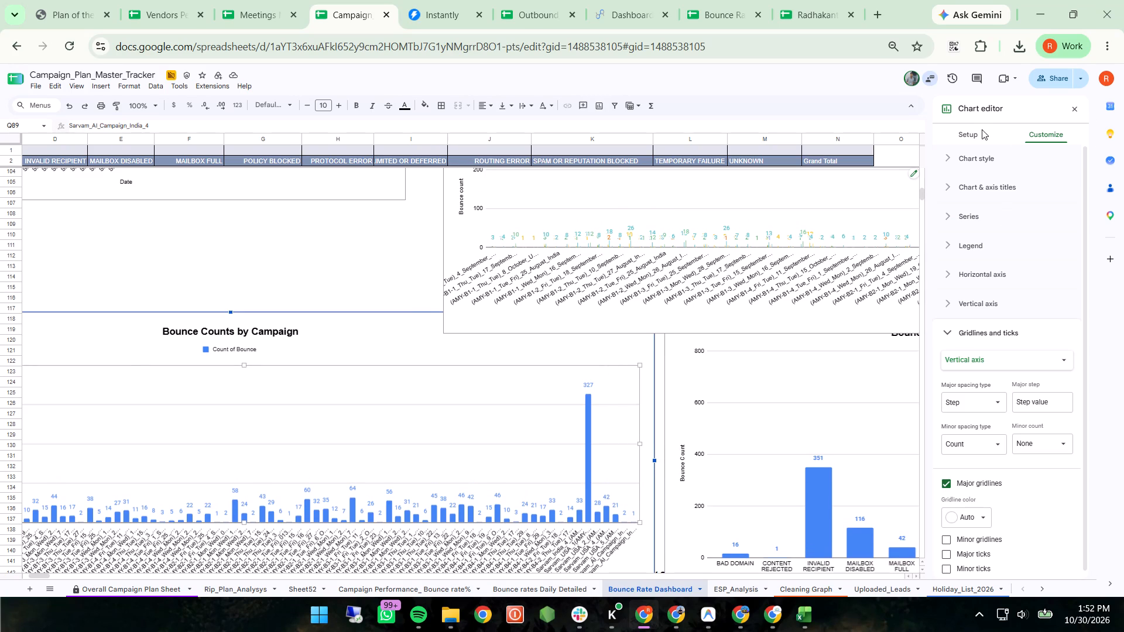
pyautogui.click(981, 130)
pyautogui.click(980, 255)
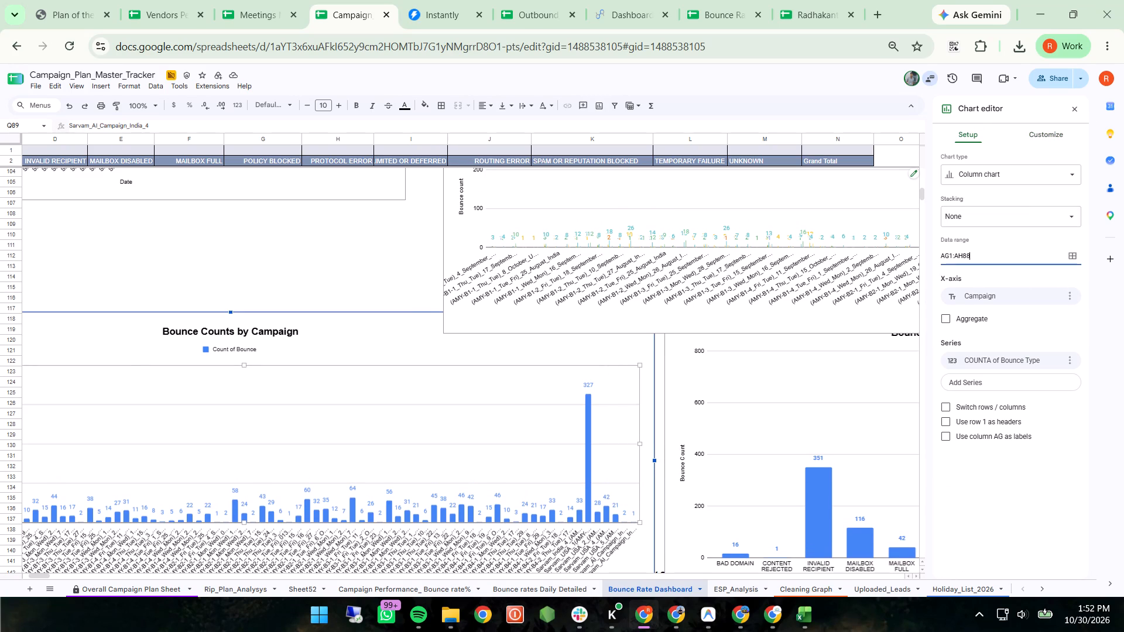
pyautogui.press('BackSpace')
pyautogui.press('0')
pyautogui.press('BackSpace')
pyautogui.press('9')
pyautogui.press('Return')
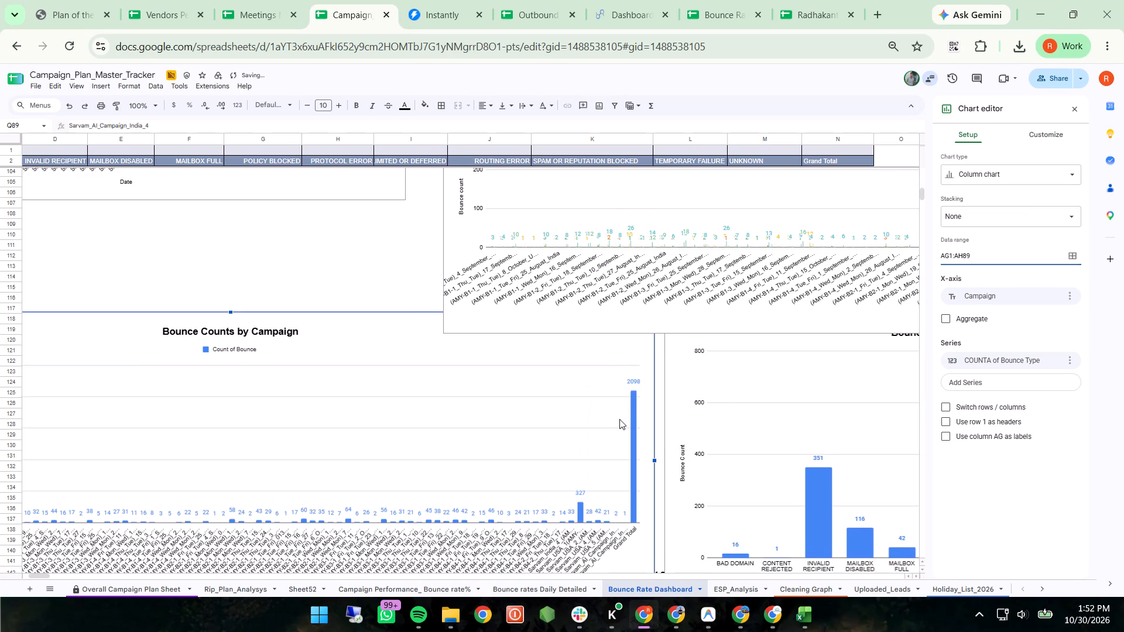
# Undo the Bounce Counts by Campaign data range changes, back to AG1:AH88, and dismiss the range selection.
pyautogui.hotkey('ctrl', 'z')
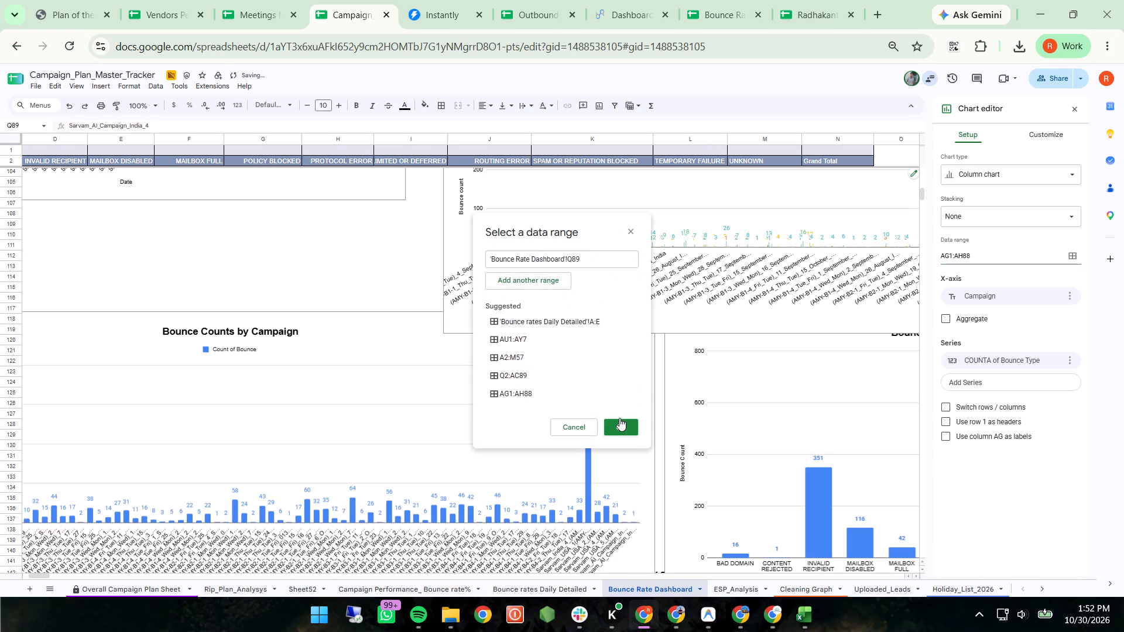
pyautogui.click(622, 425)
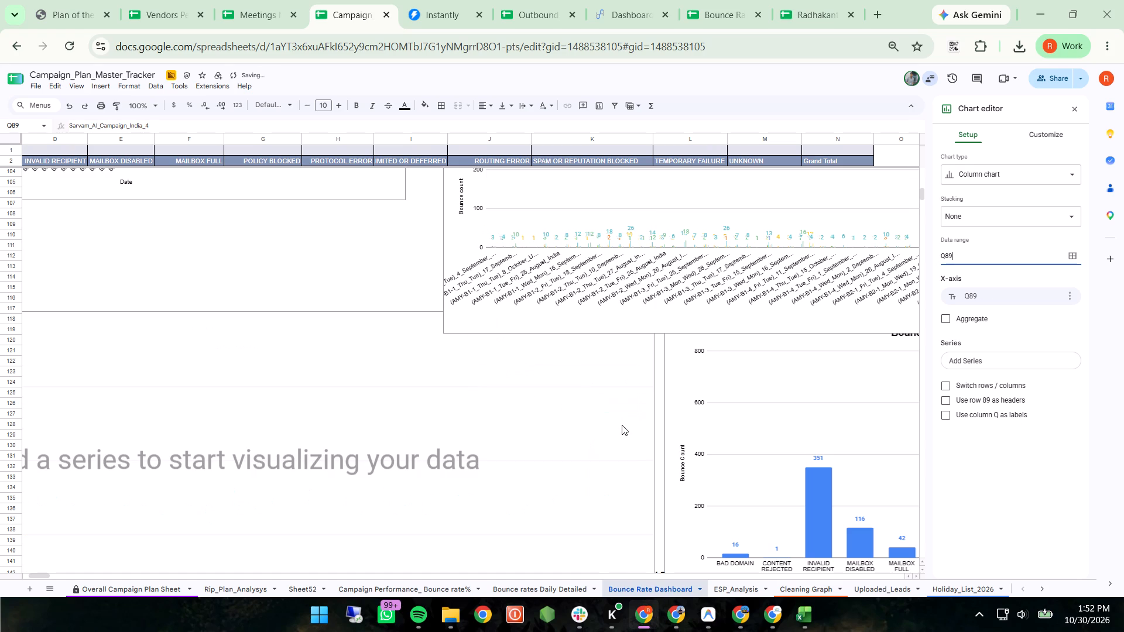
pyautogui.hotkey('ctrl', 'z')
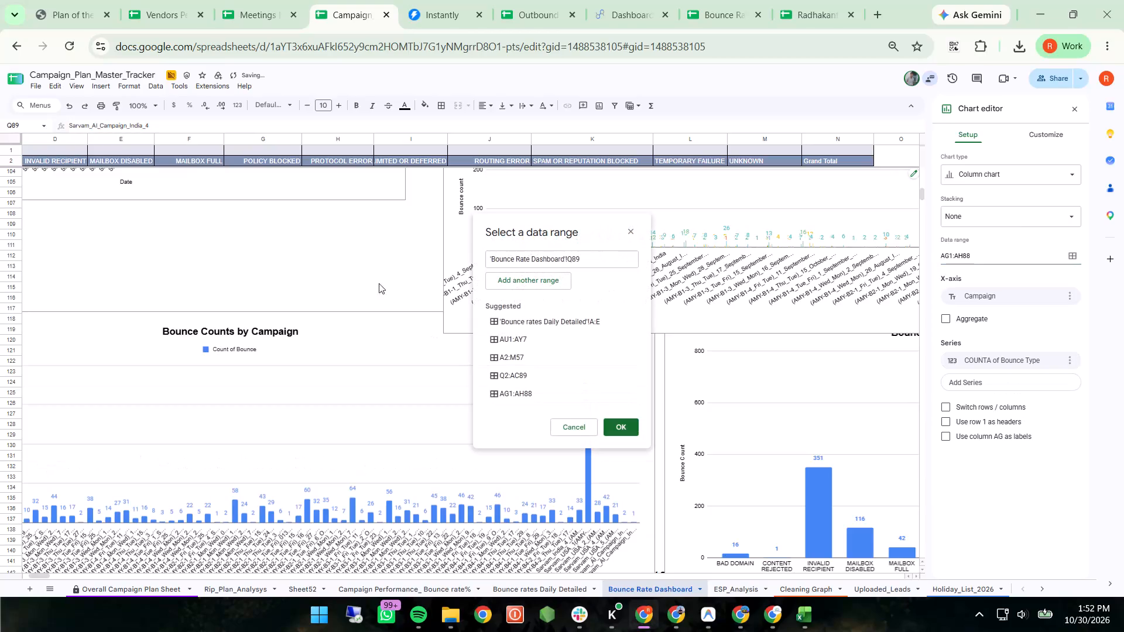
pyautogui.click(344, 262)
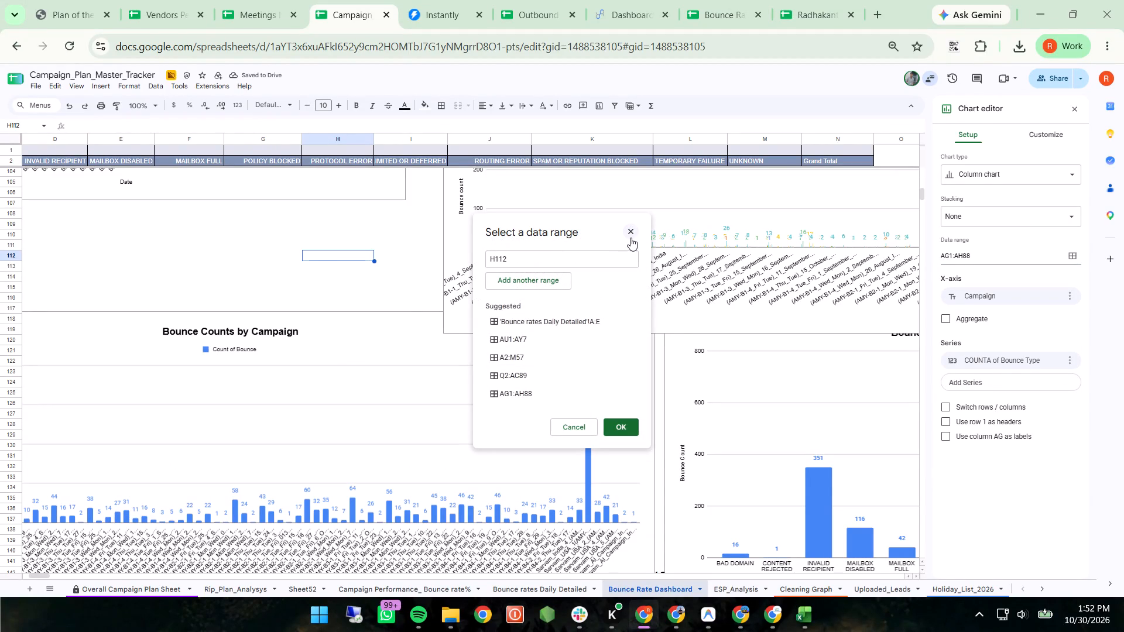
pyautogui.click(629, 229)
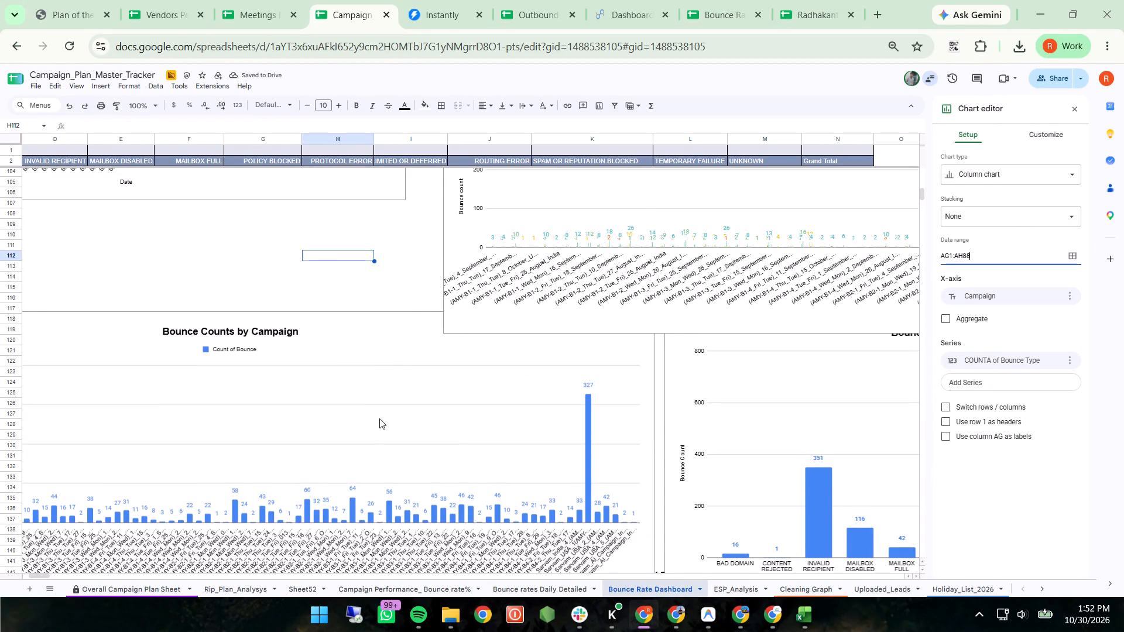
# Download the Bounce Type by Date chart as a PNG image.
pyautogui.scroll(-2, 379, 418)
pyautogui.scroll(1, 379, 418)
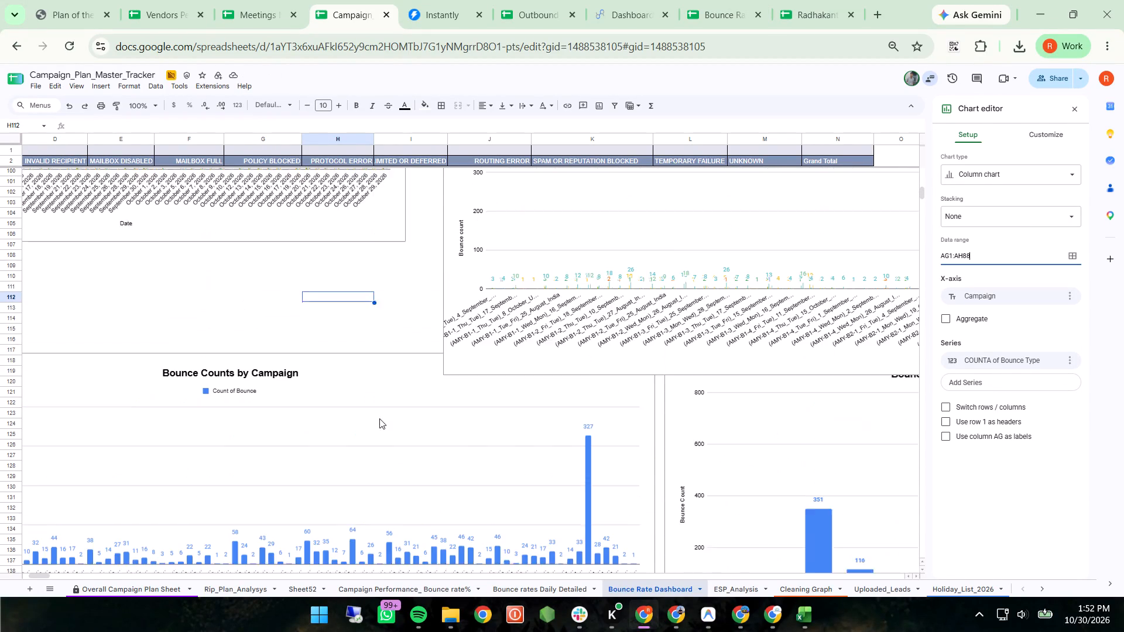
pyautogui.scroll(4, 379, 418)
pyautogui.hscroll(1, 379, 418)
pyautogui.scroll(2, 379, 418)
pyautogui.hscroll(1, 379, 418)
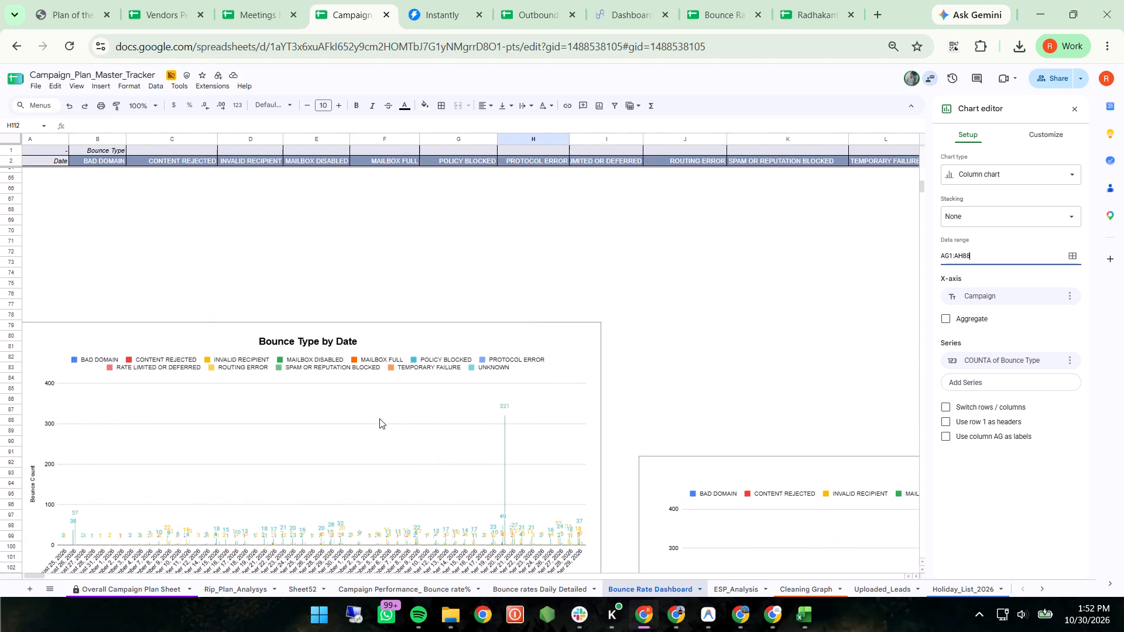
pyautogui.hscroll(1, 379, 418)
pyautogui.click(570, 343)
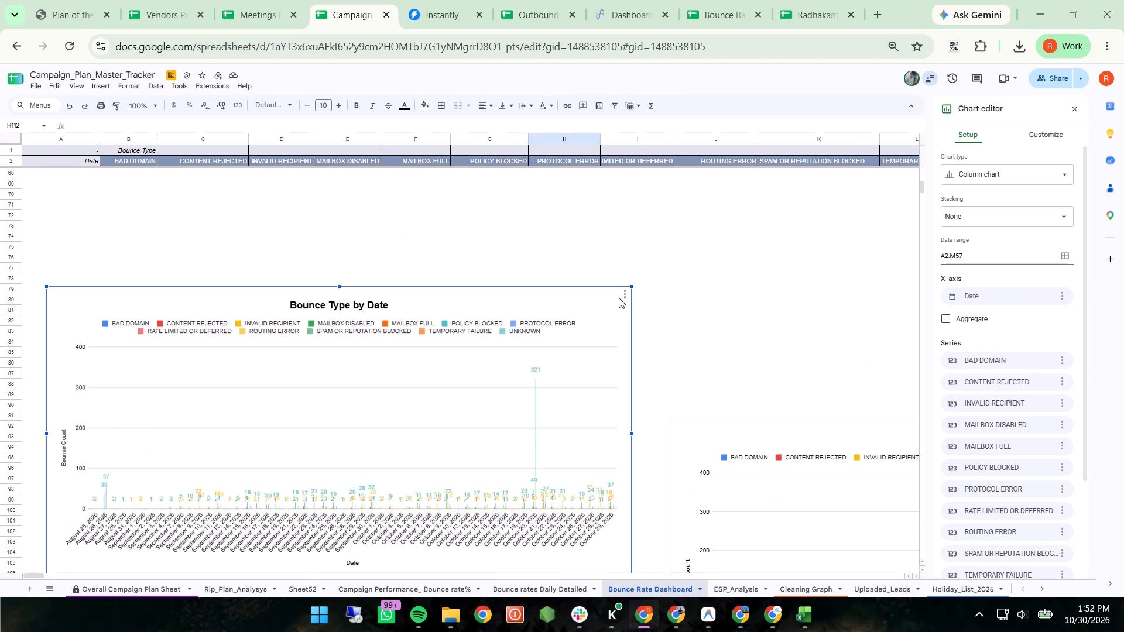
pyautogui.click(626, 294)
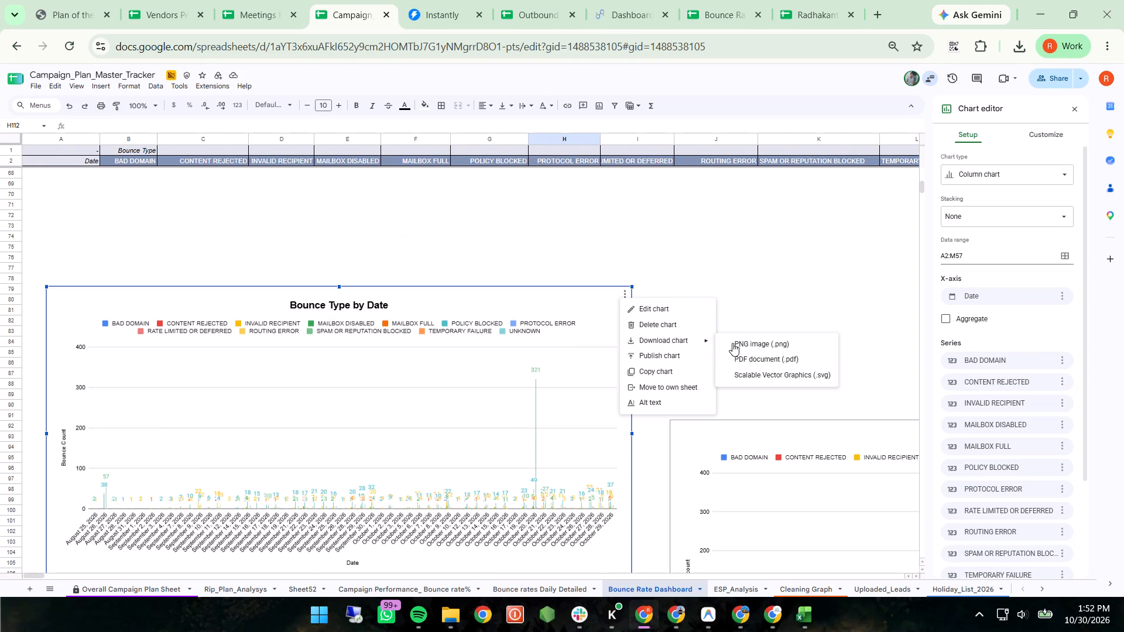
pyautogui.click(735, 342)
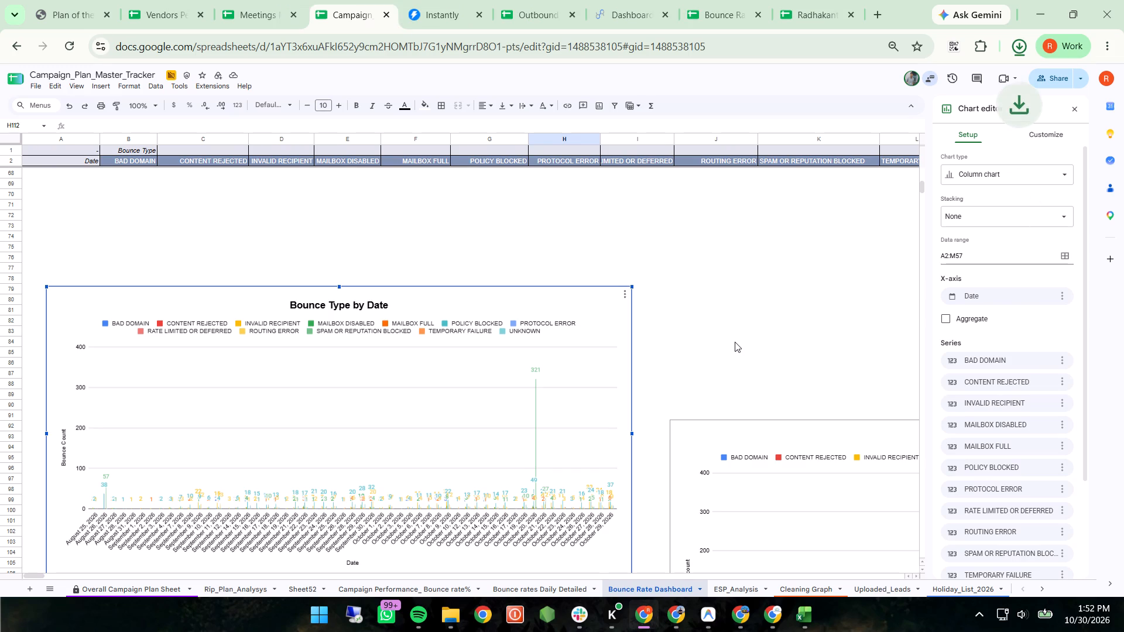
# Download the Bounce Type by Campaign chart as a PNG image.
pyautogui.hscroll(-10, 735, 342)
pyautogui.scroll(-2, 735, 342)
pyautogui.hscroll(-1, 735, 342)
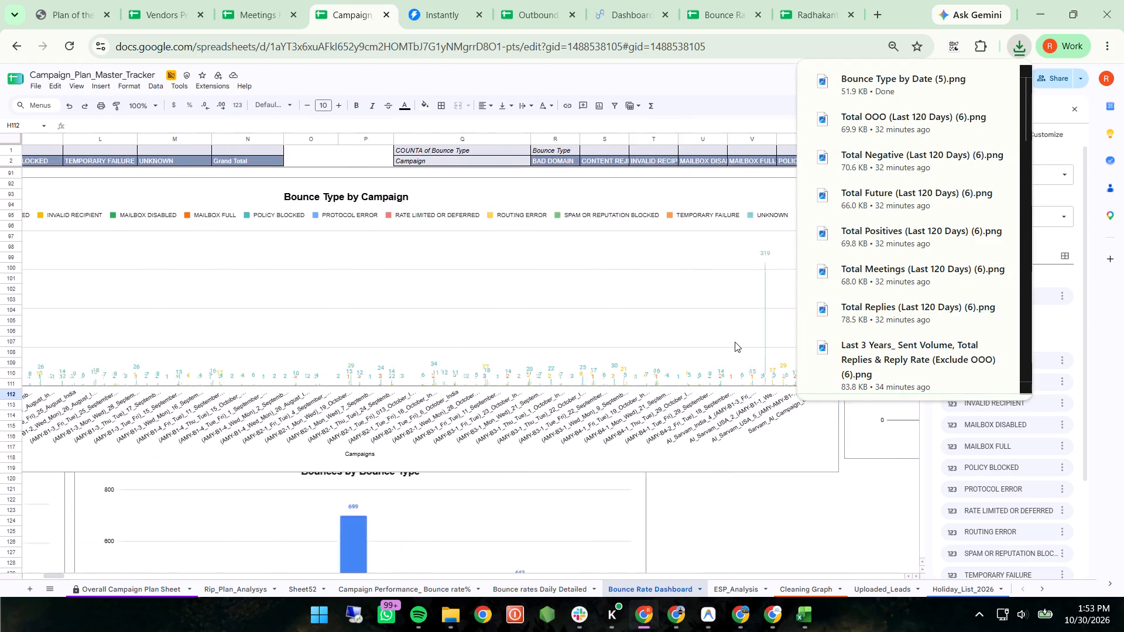
pyautogui.hscroll(-2, 735, 342)
pyautogui.click(638, 250)
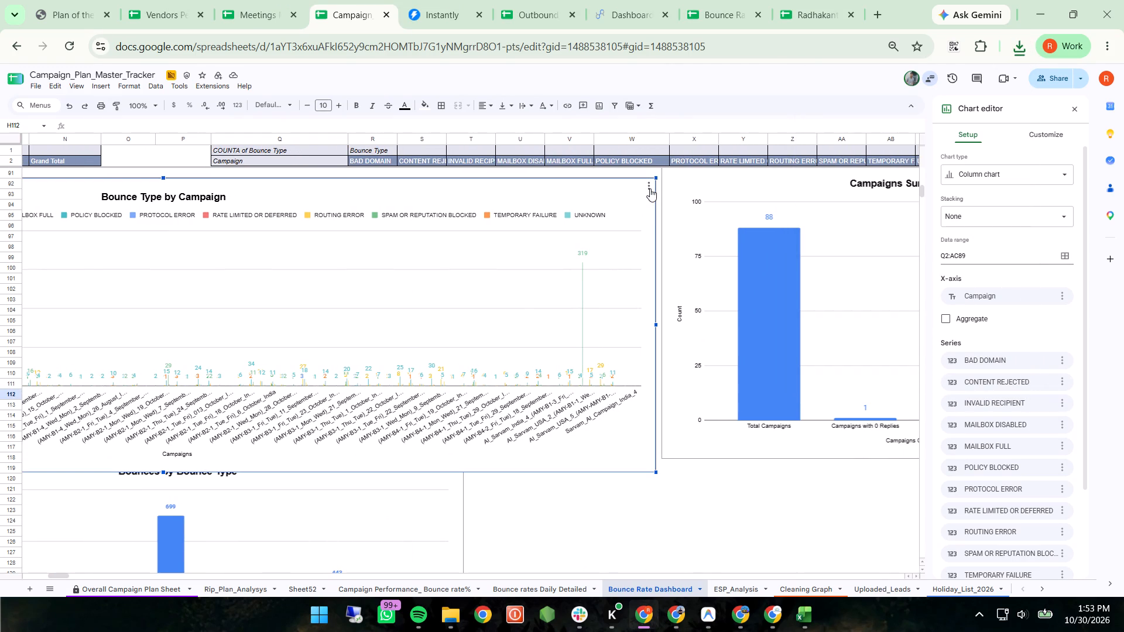
pyautogui.moveTo(650, 188); pyautogui.dragTo(684, 227)
pyautogui.click(762, 228)
# Download the Campaigns Summary chart as a PNG image.
pyautogui.hscroll(-3, 737, 308)
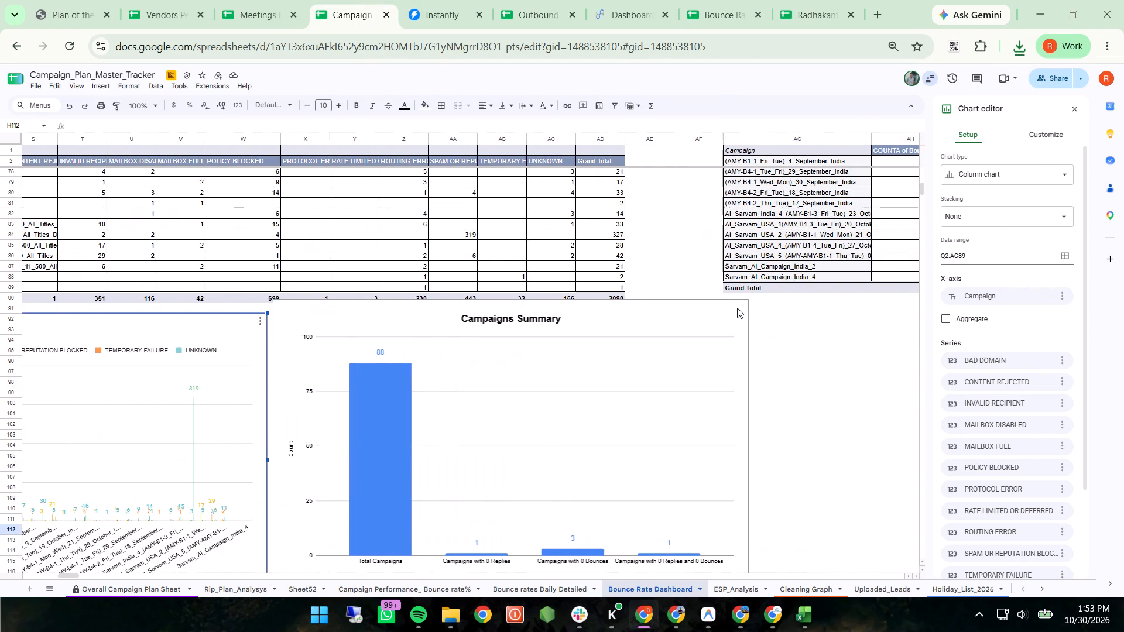
pyautogui.hscroll(-1, 737, 308)
pyautogui.click(733, 318)
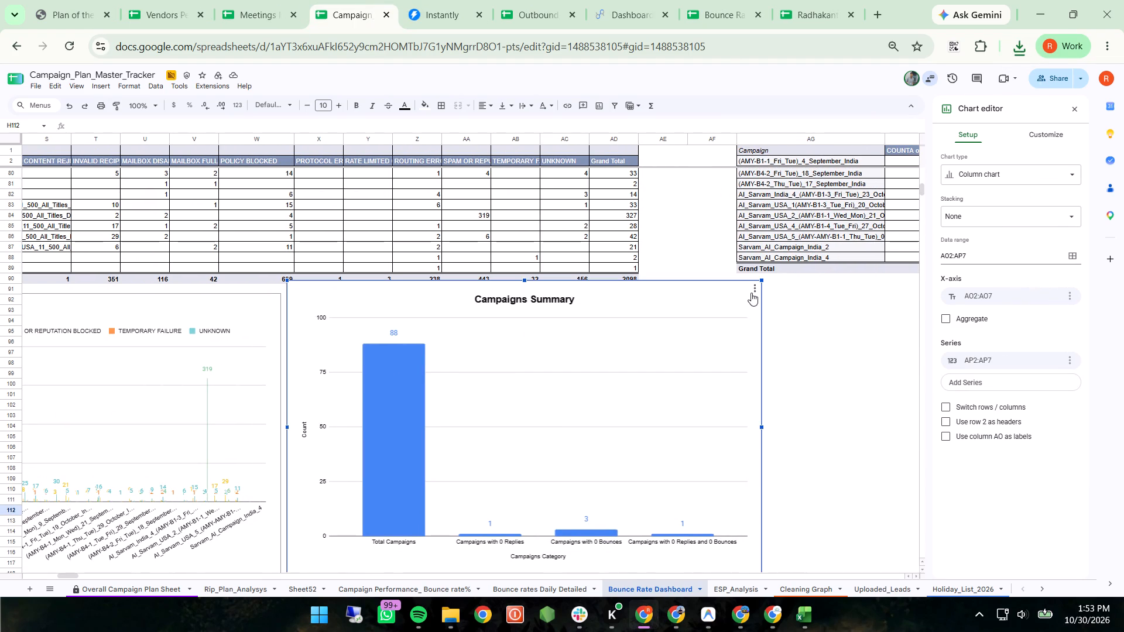
pyautogui.click(751, 293)
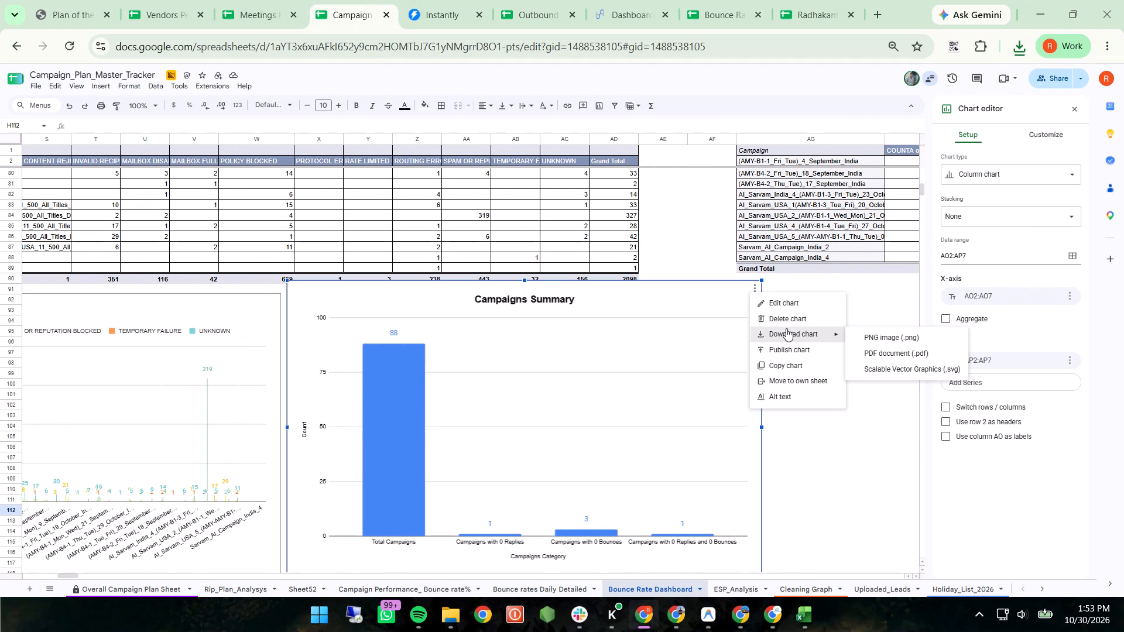
pyautogui.click(886, 332)
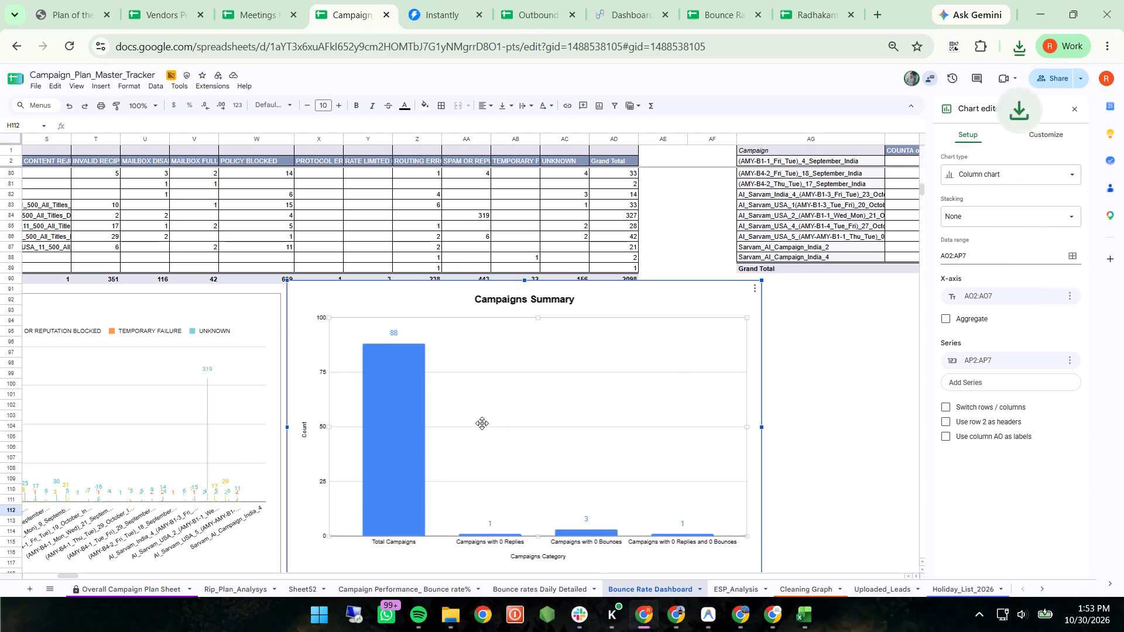
# Move the Bounce Counts by Campaign chart down to start at about row 120, clear of the Bounce Type by Campaign chart.
pyautogui.scroll(-3, 482, 423)
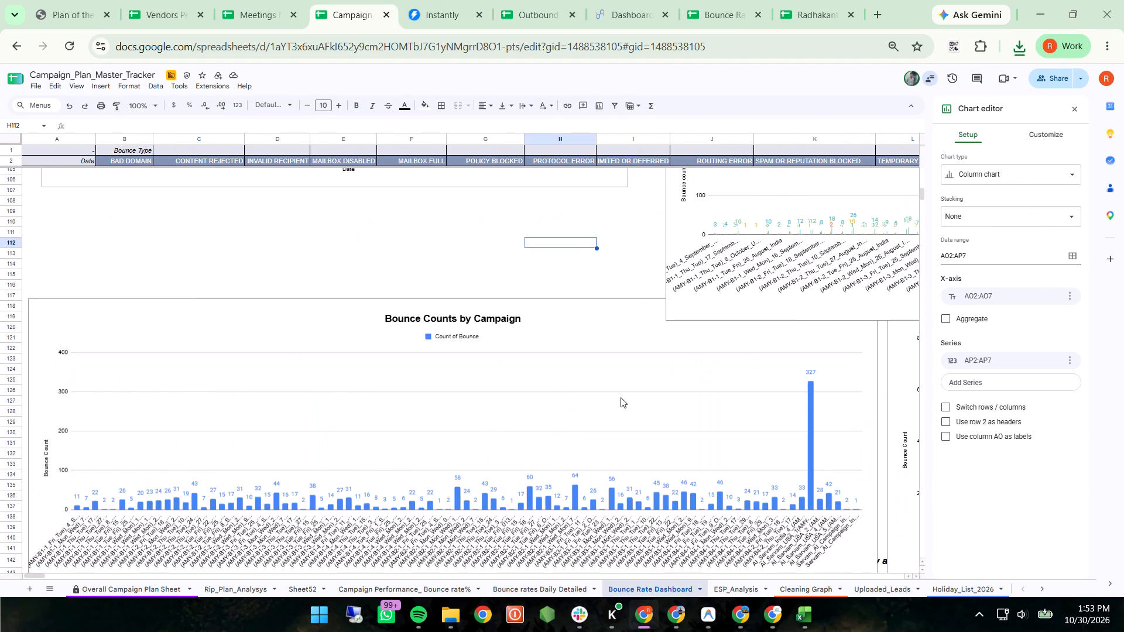
pyautogui.click(648, 395)
pyautogui.moveTo(648, 395); pyautogui.dragTo(603, 428)
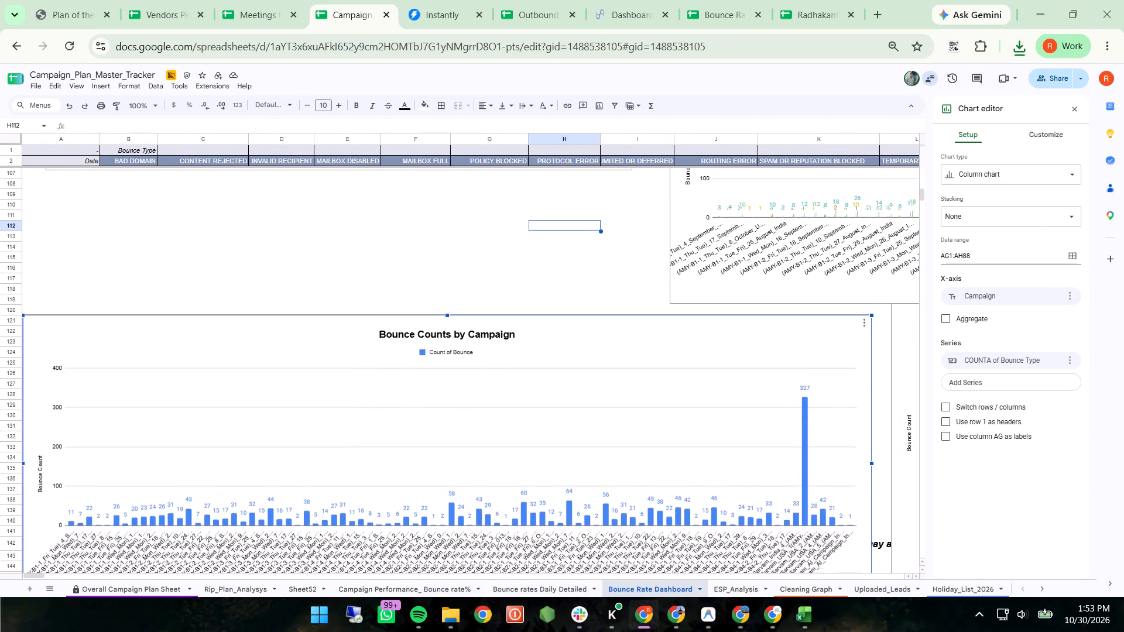
pyautogui.moveTo(603, 428); pyautogui.dragTo(599, 424)
# Download the Bounce Counts by Campaign chart as a PNG image.
pyautogui.moveTo(861, 288); pyautogui.dragTo(886, 324)
pyautogui.click(979, 328)
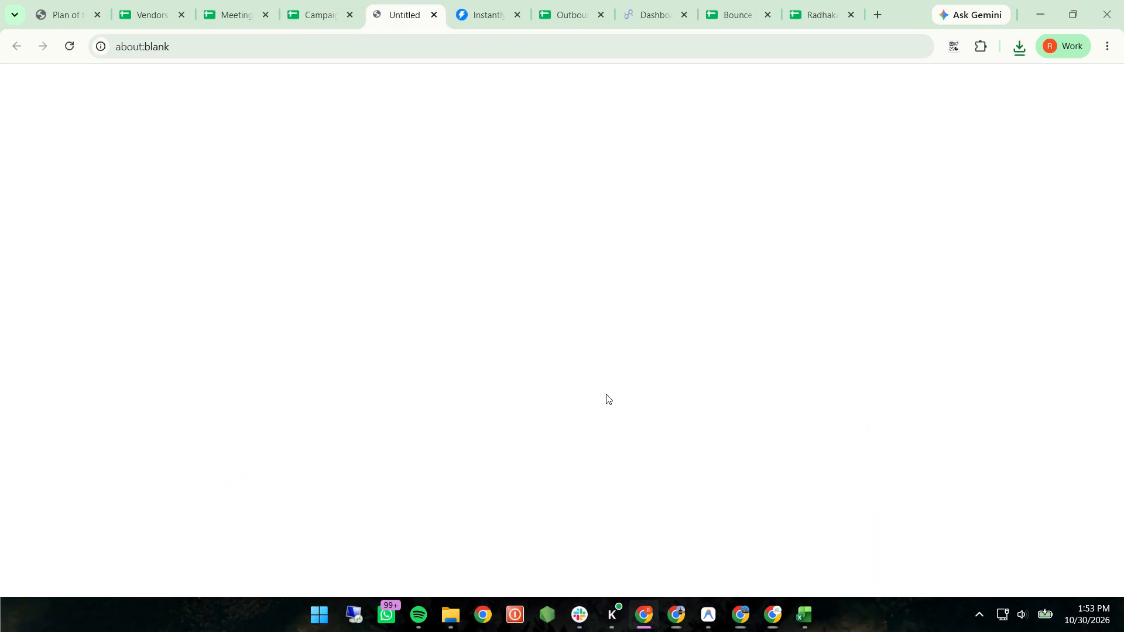
# Move the Bounces by Bounce Type chart down about two rows to start at about row 120, below the Bounce Type by Campaign chart.
pyautogui.hscroll(-8, 606, 394)
pyautogui.scroll(-1, 606, 394)
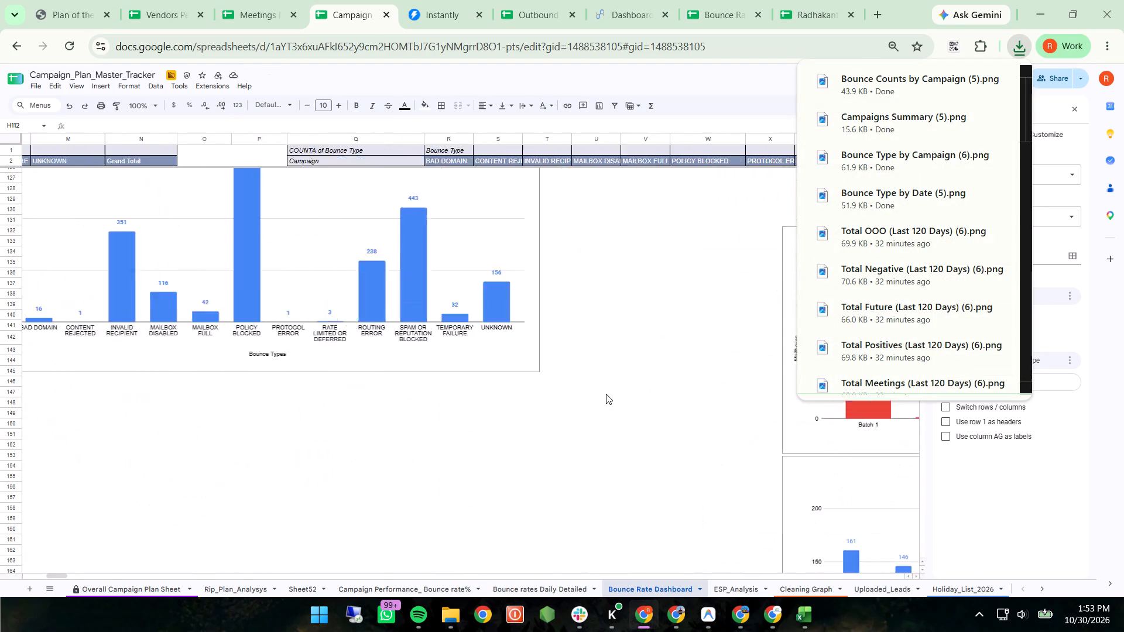
pyautogui.scroll(-1, 606, 394)
pyautogui.scroll(2, 606, 394)
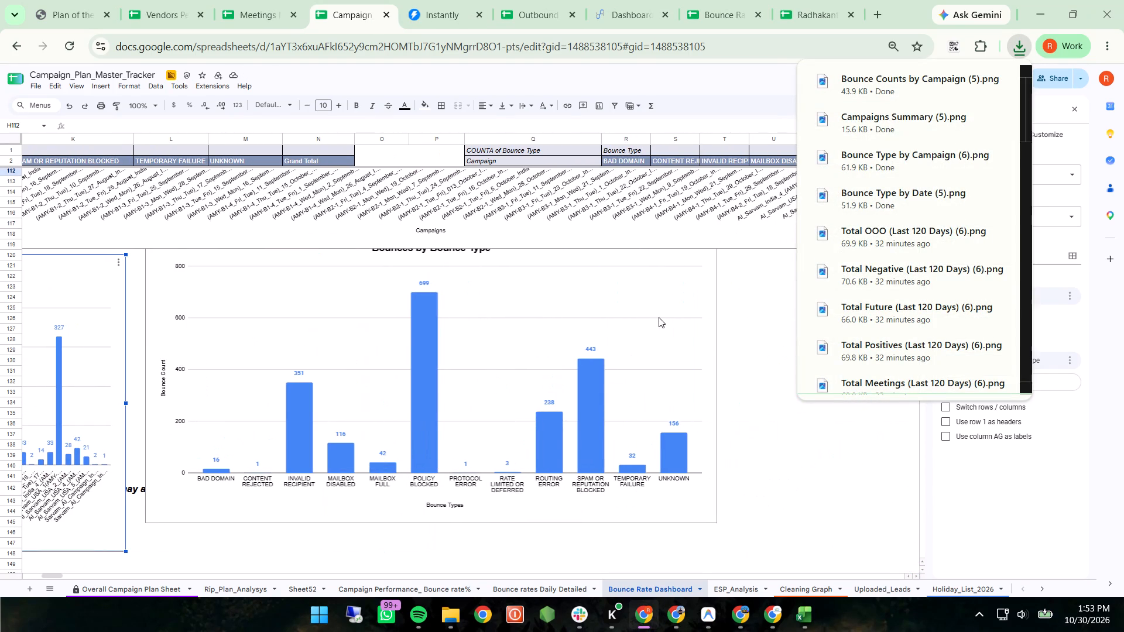
pyautogui.click(659, 317)
pyautogui.moveTo(659, 317); pyautogui.dragTo(653, 342)
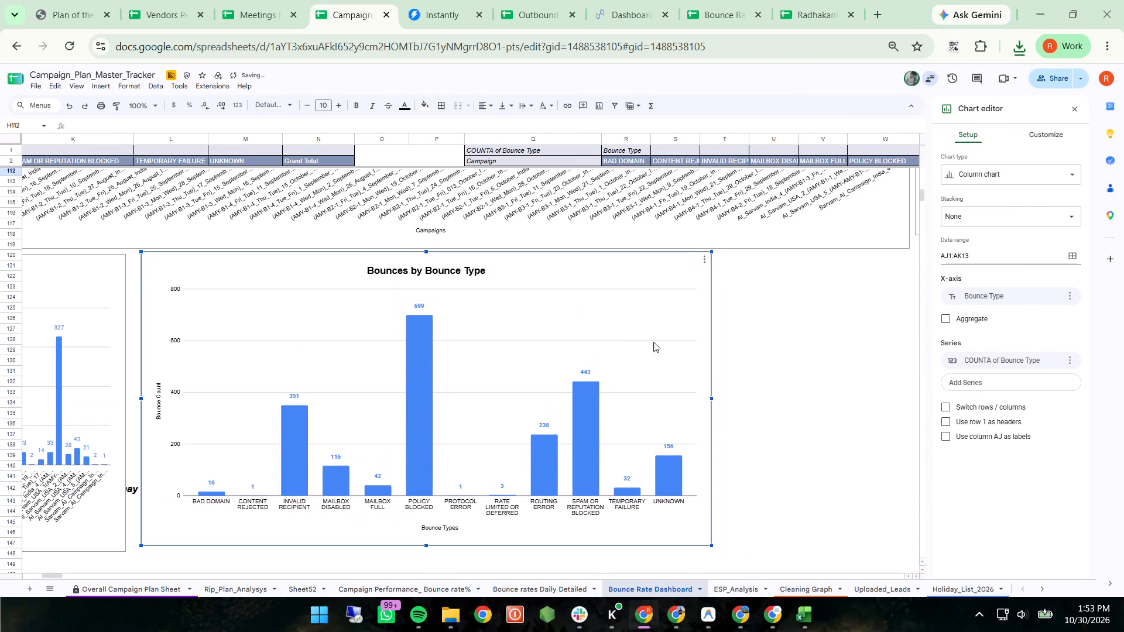
# Download the Bounces by Bounce Type chart as a PNG image.
pyautogui.moveTo(704, 263); pyautogui.dragTo(729, 300)
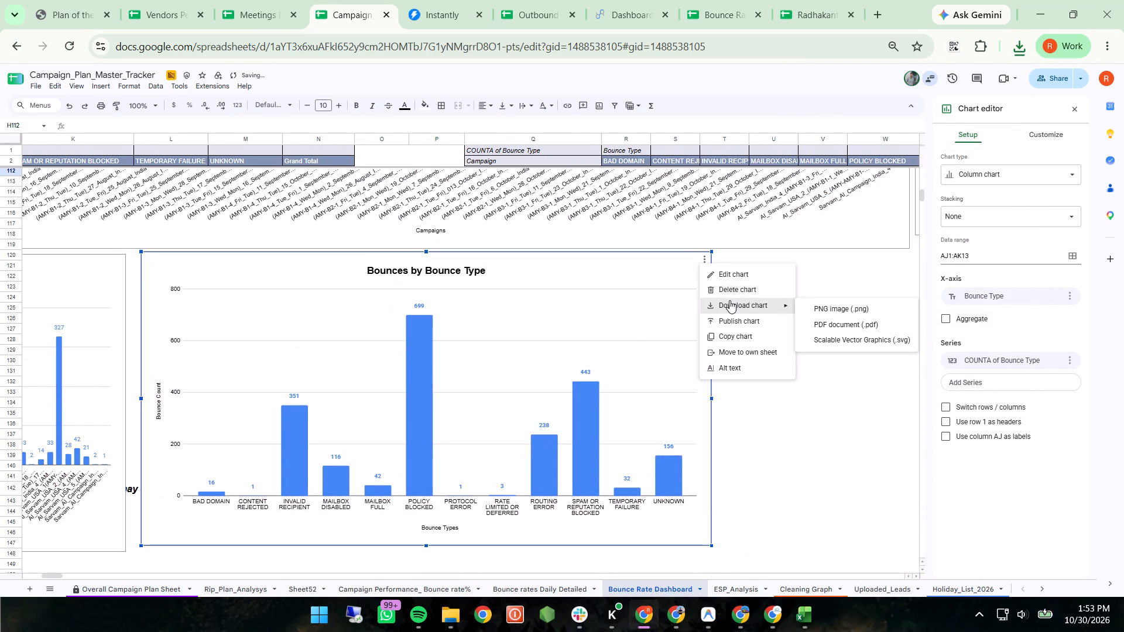
pyautogui.click(820, 304)
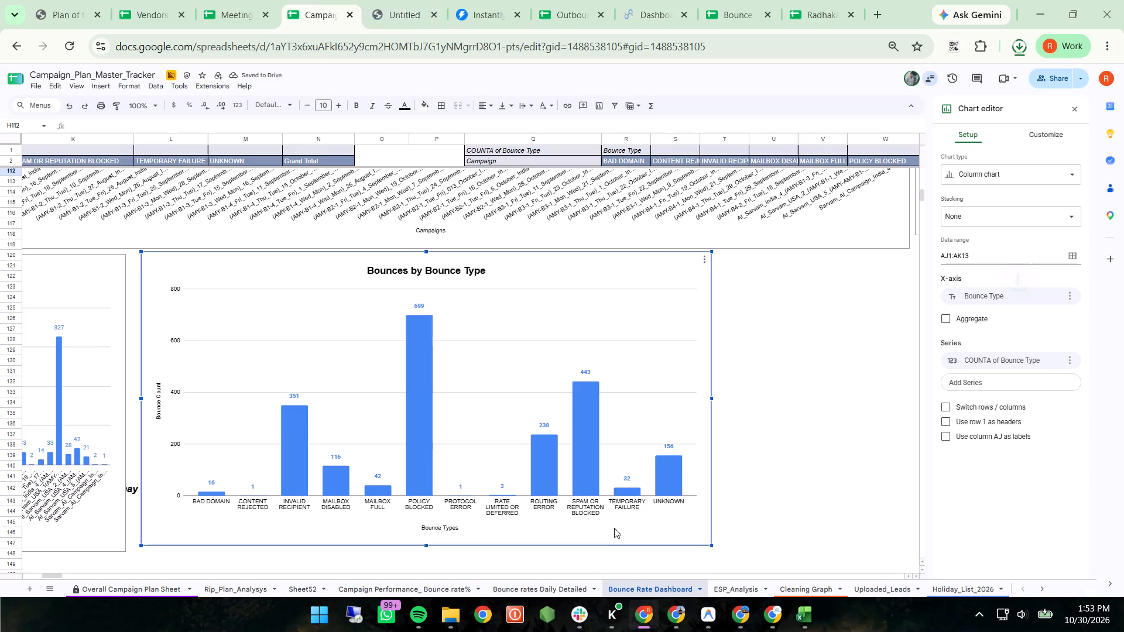
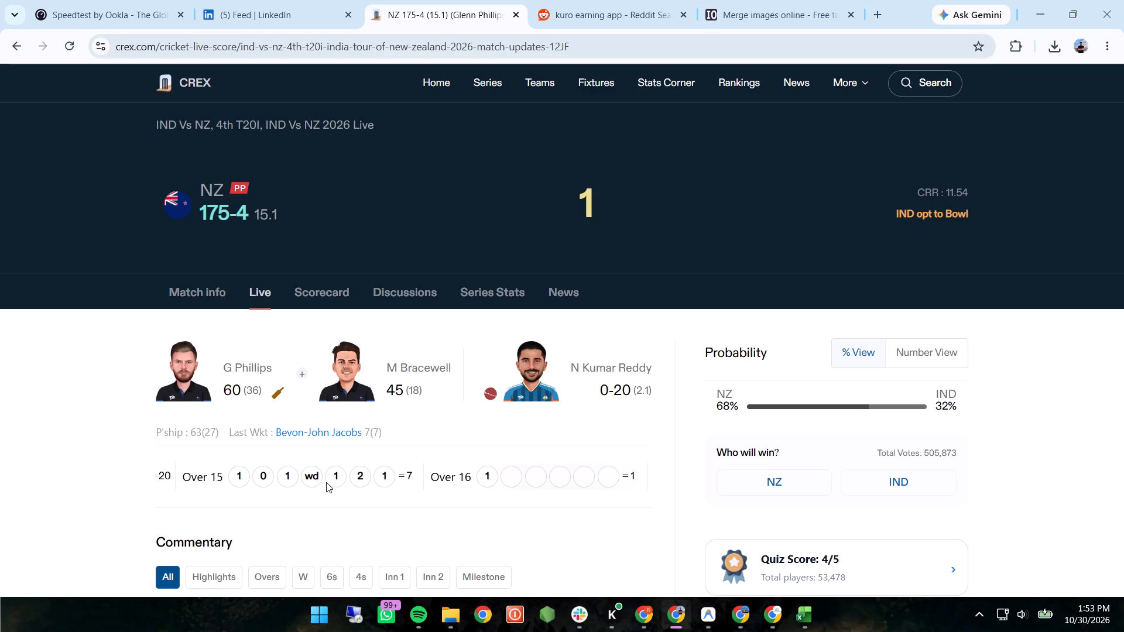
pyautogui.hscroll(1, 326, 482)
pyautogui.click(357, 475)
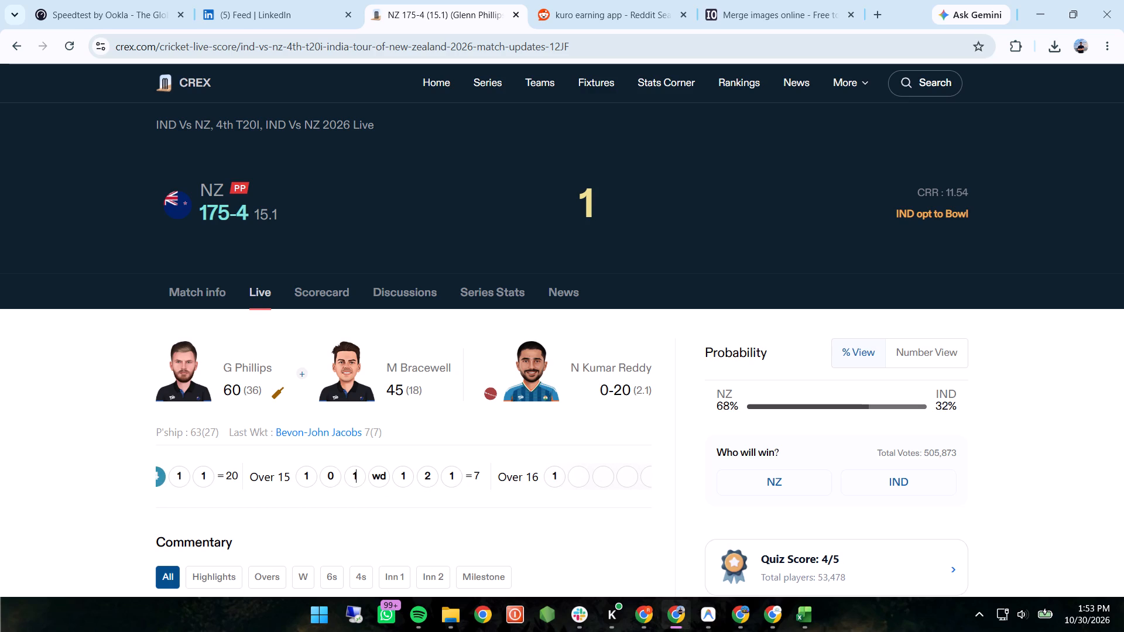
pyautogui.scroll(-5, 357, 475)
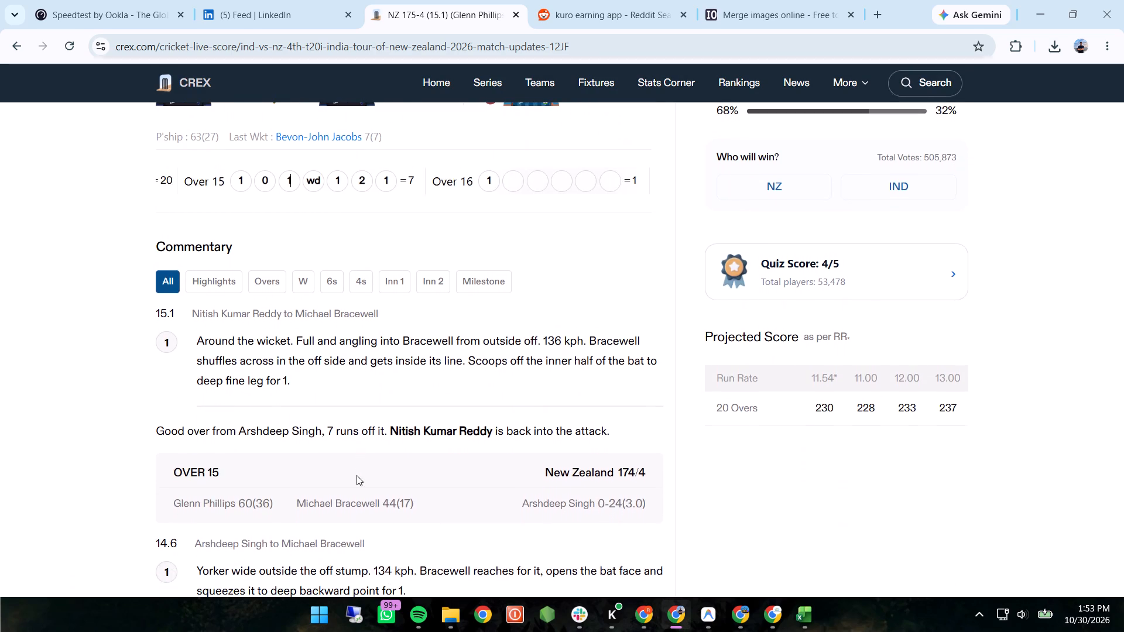
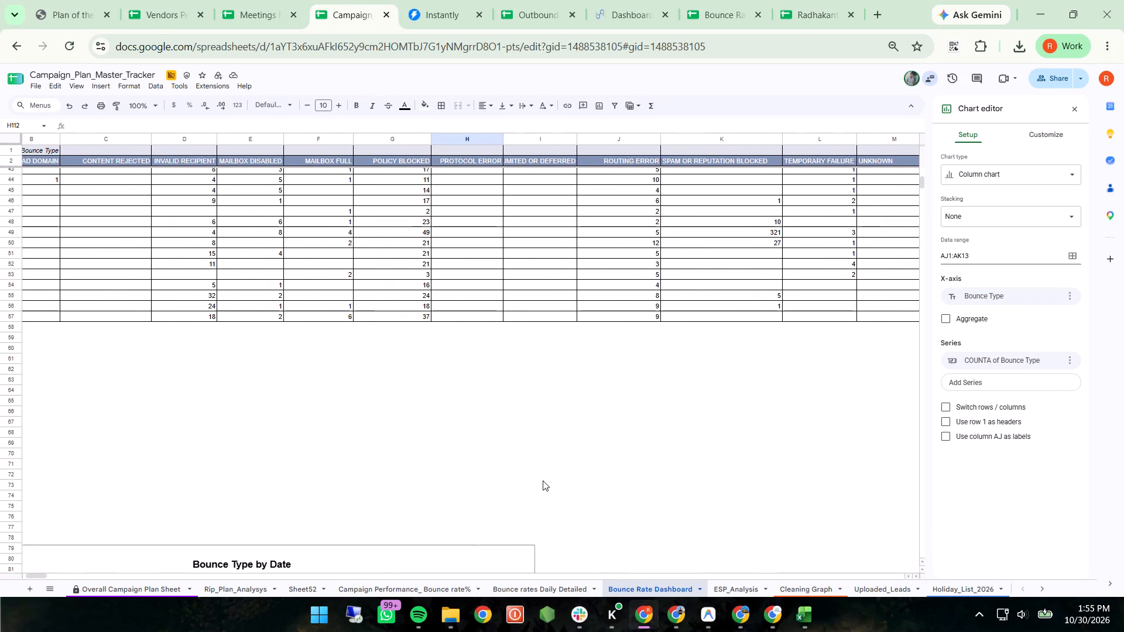
# Examine the October rows of the bounce type by date table, from the Date column across to Grand Total.
pyautogui.hscroll(2, 543, 480)
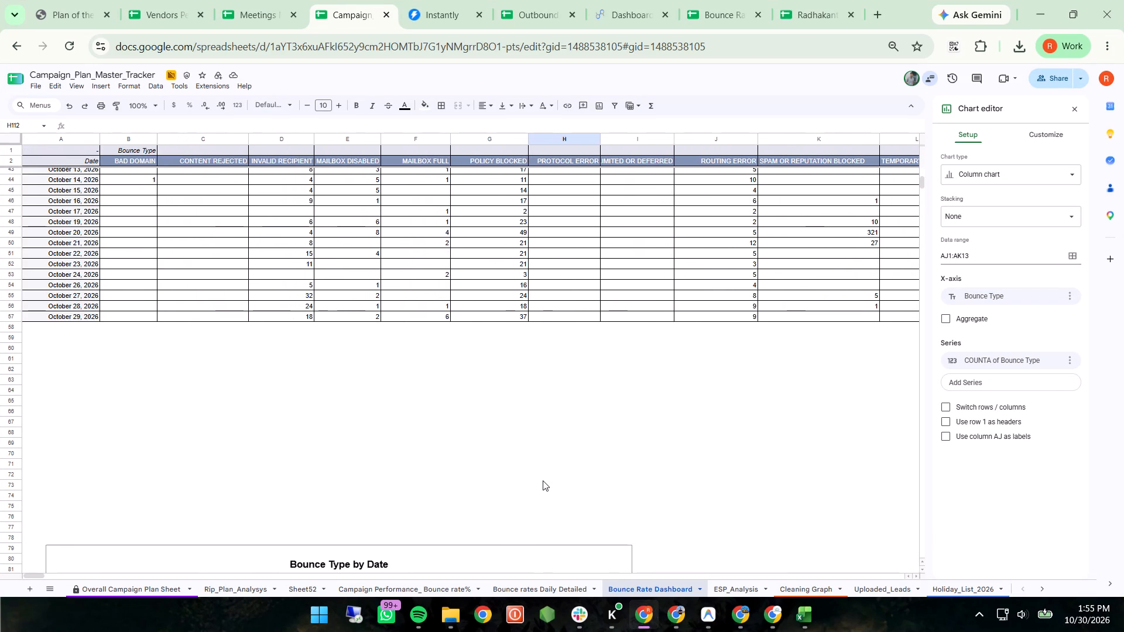
pyautogui.hscroll(-1, 543, 480)
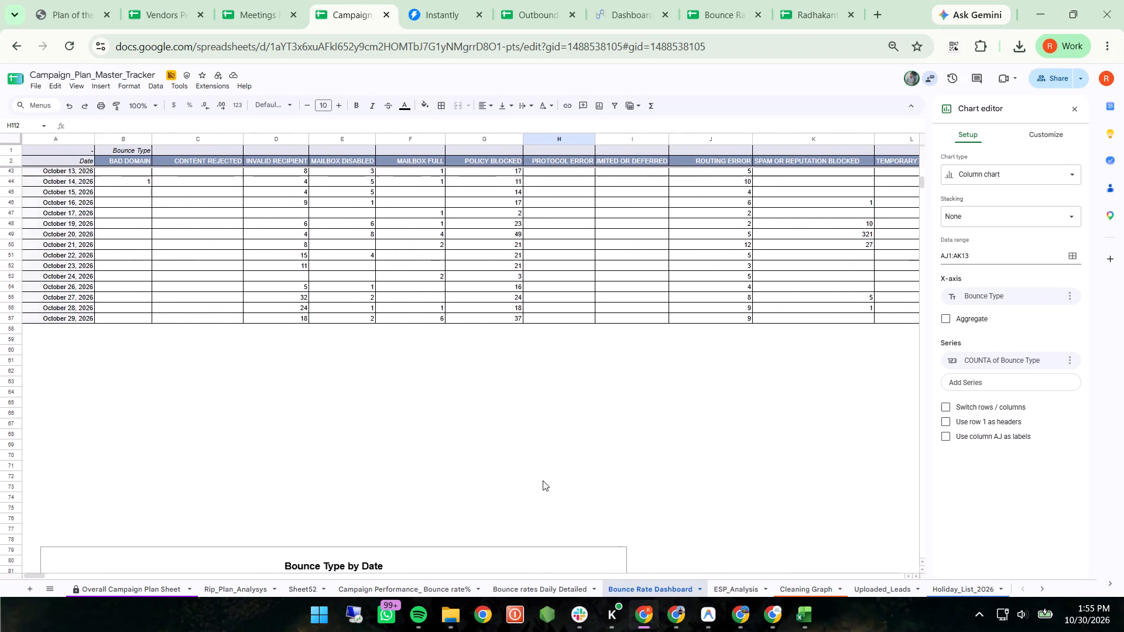
pyautogui.hscroll(-3, 543, 480)
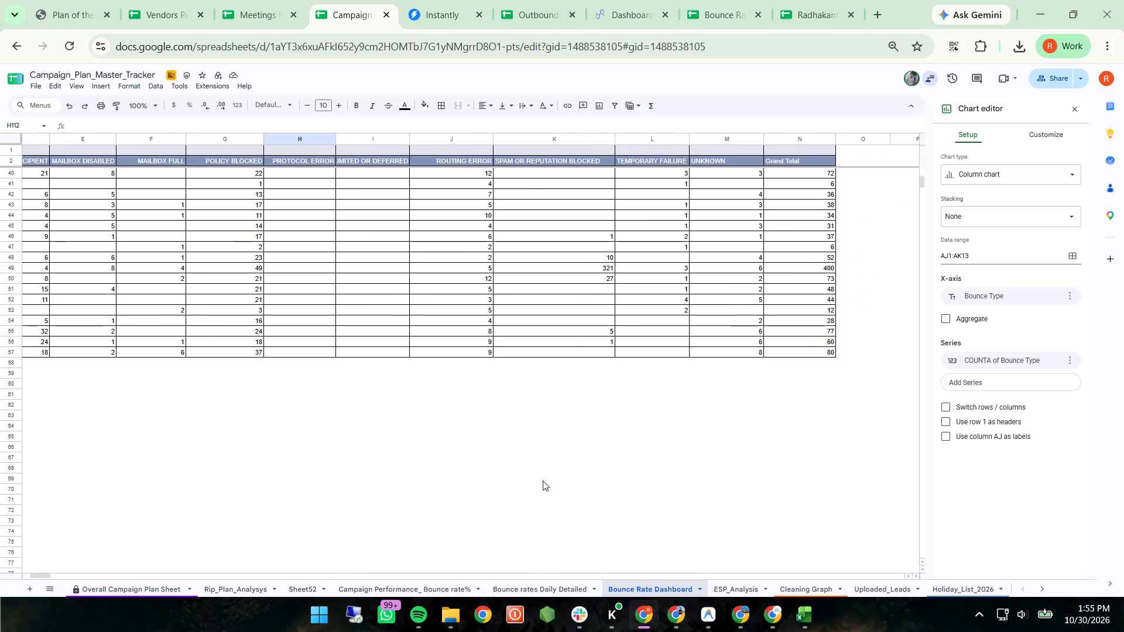
pyautogui.hscroll(4, 543, 480)
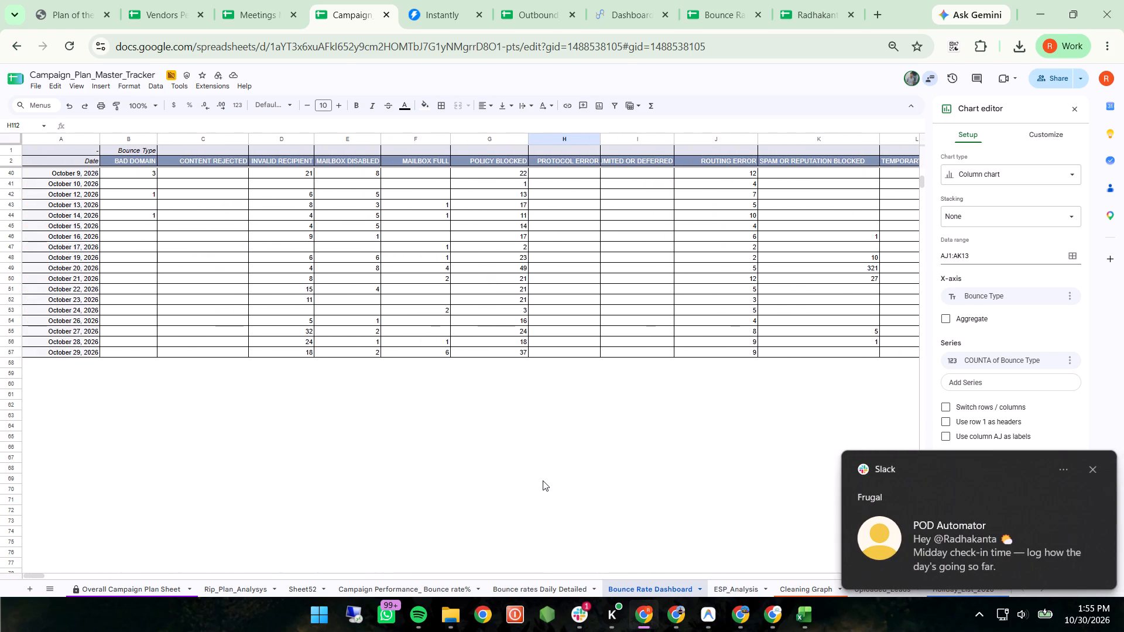
pyautogui.hscroll(3, 543, 480)
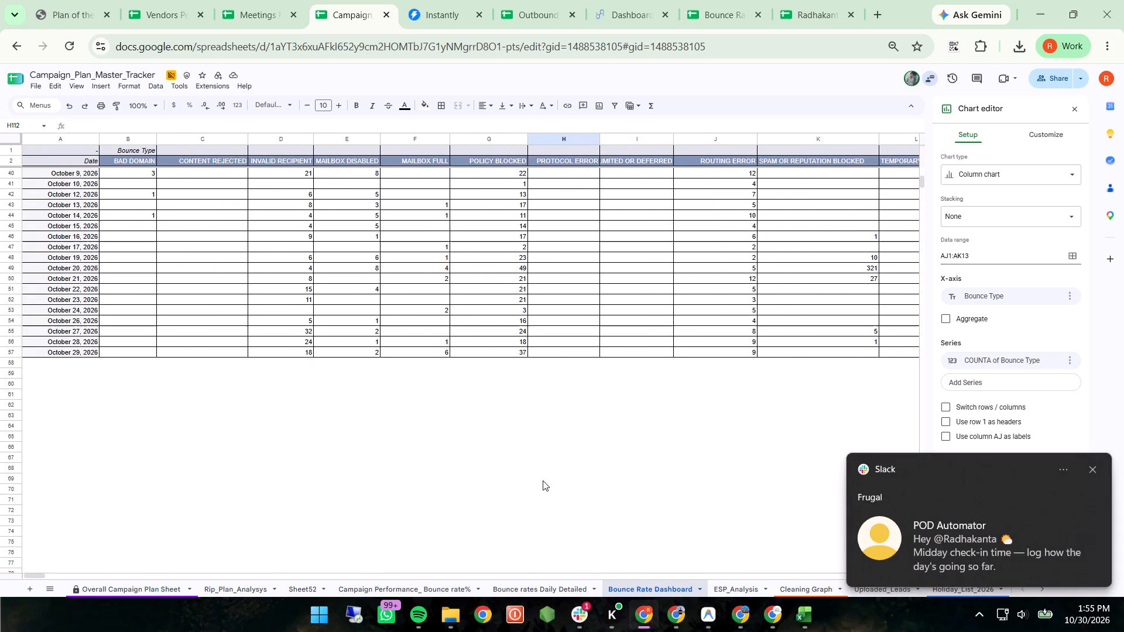
# Copy the MAILBOX DISABLED column header from the bounce type by date table.
pyautogui.click(348, 162)
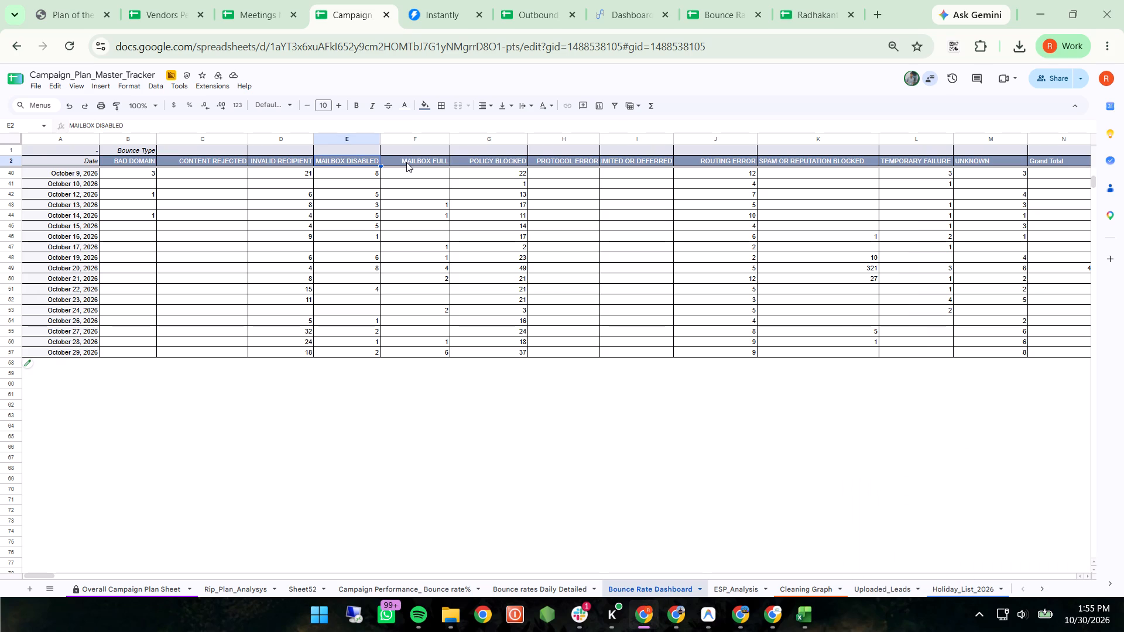
pyautogui.click(406, 162)
pyautogui.hotkey('ctrl', 'c')
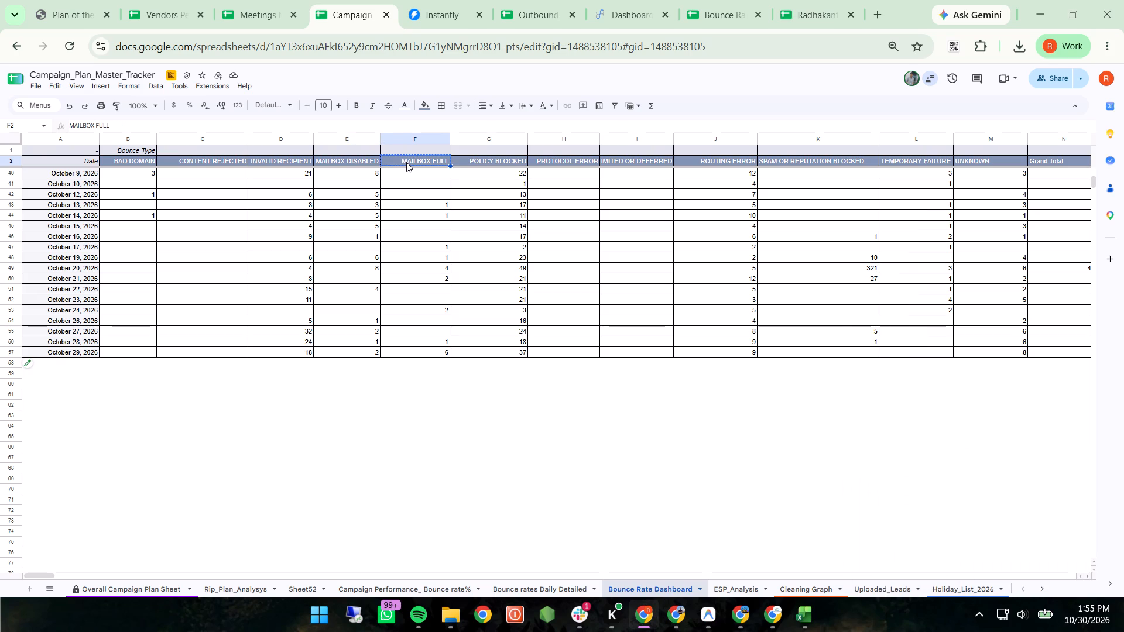
pyautogui.press('Left')
pyautogui.hotkey('ctrl', 'c')
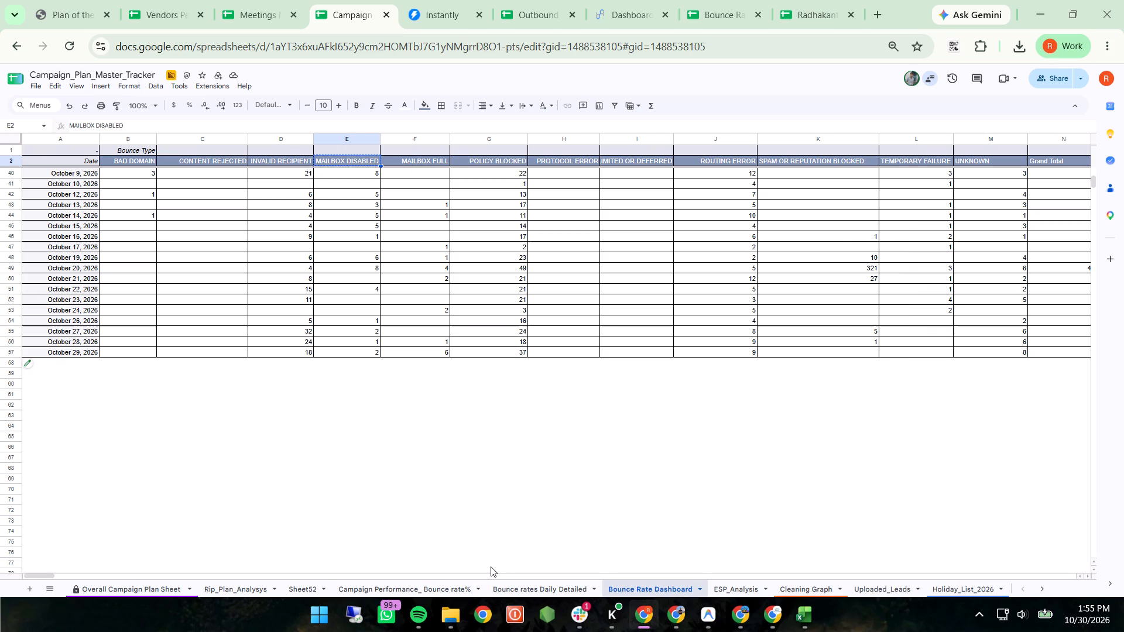